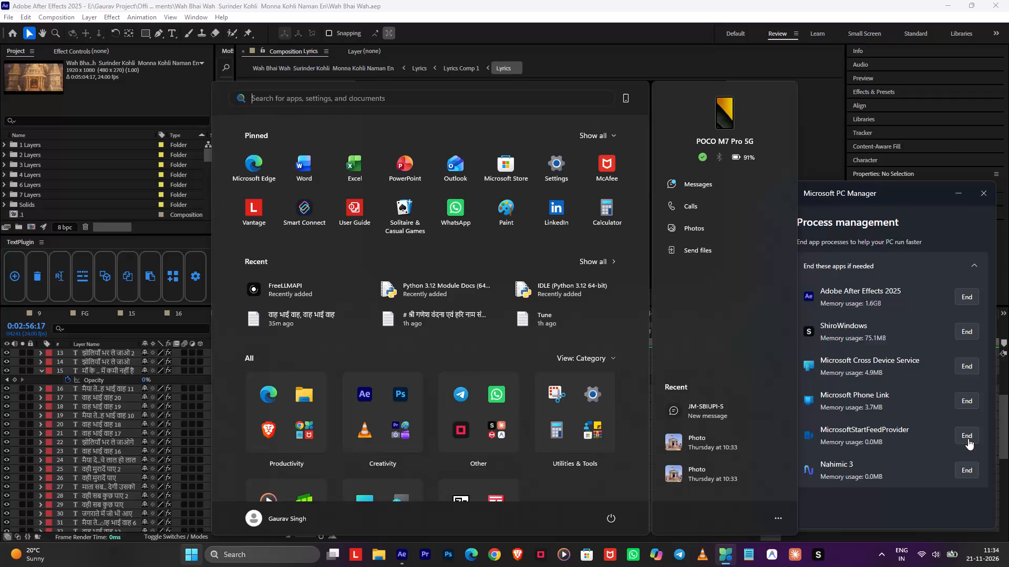
End the processes MicrosoftStartFeedProvider, Nahimic 3, Microsoft Phone Link and Microsoft Cross Device Service.
click(968, 438)
key(space)
click(968, 438)
key(space)
click(968, 438)
key(space)
click(971, 403)
key(space)
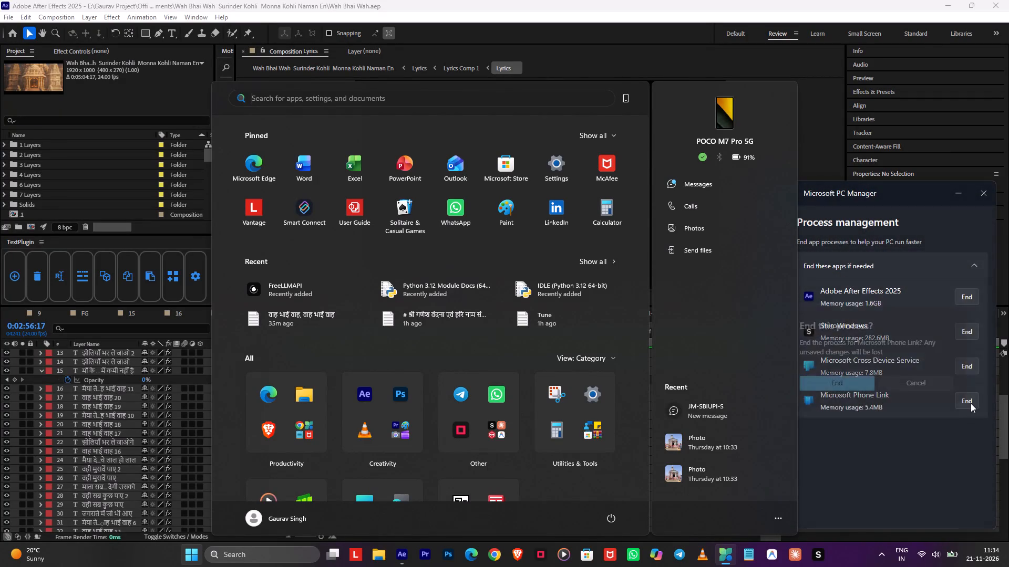
click(975, 366)
key(space)
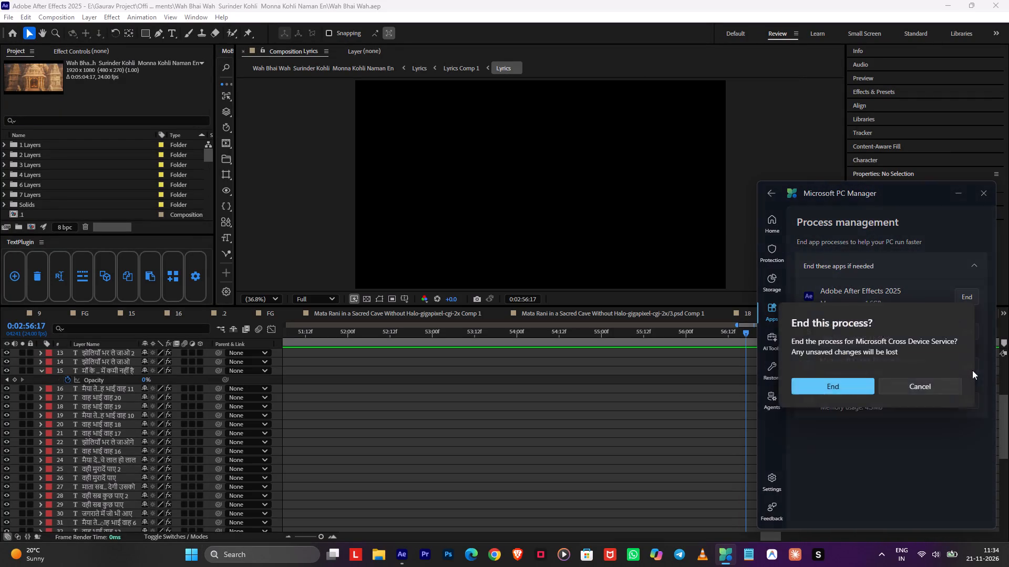
click(972, 371)
key(space)
Run a PC boost to free up memory.
click(767, 222)
click(837, 351)
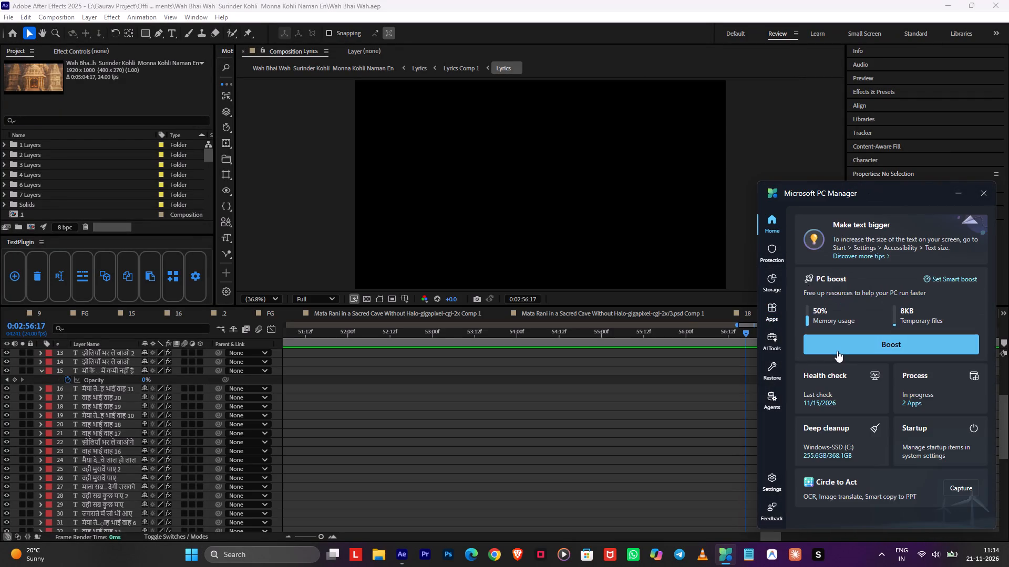
In After Effects, play back the lyrics from 0:02:47:16 and park the playhead at the end of layer मैया तेरी वाह भाई वाह 12, 0:02:50:09.
click(581, 429)
alt+scroll(640, 400, down, 4)
scroll(527, 362, up, 1)
scroll(527, 362, down, 1)
scroll(528, 363, up, 3)
drag(607, 335, 599, 342)
key(space)
alt+scroll(603, 355, up, 3)
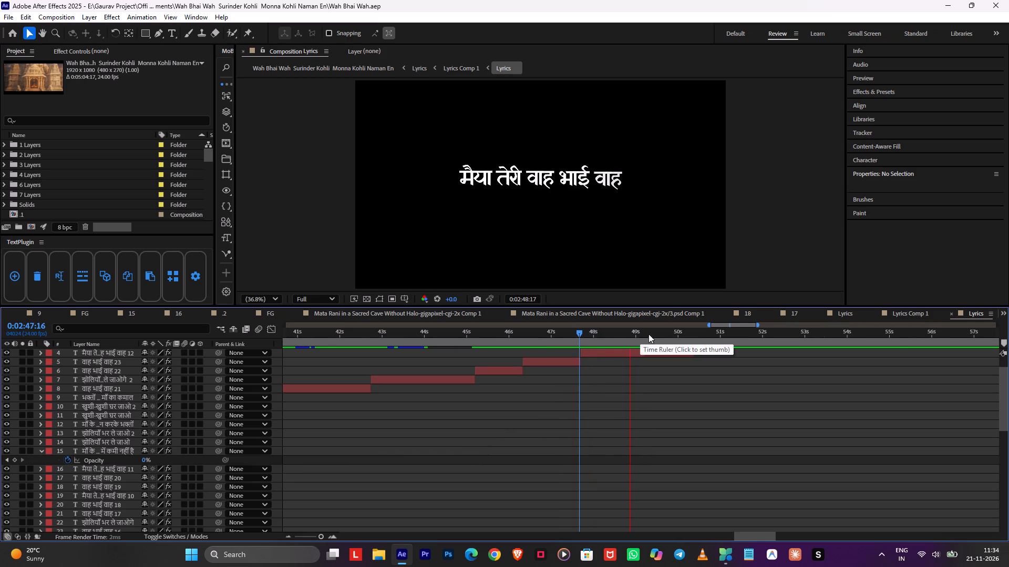
key(space)
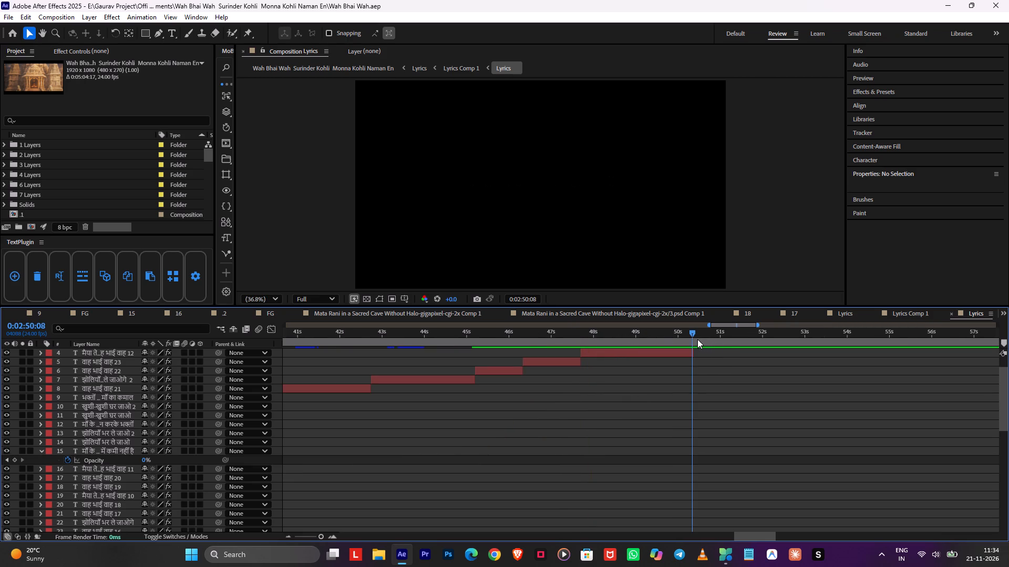
drag(690, 335, 695, 336)
Duplicate layers वाह भाई वाह 22, वाह भाई वाह 23 and मैया तेरी वाह भाई वाह 12, start the copies at 0:02:50:09 and stack them together.
click(513, 370)
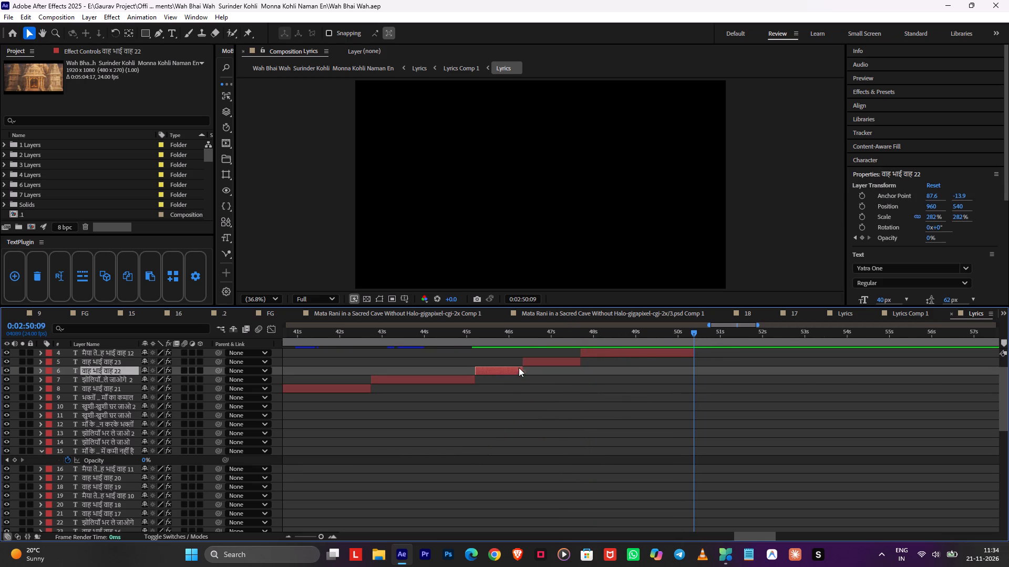
shift+click(651, 354)
key(ctrl+d)
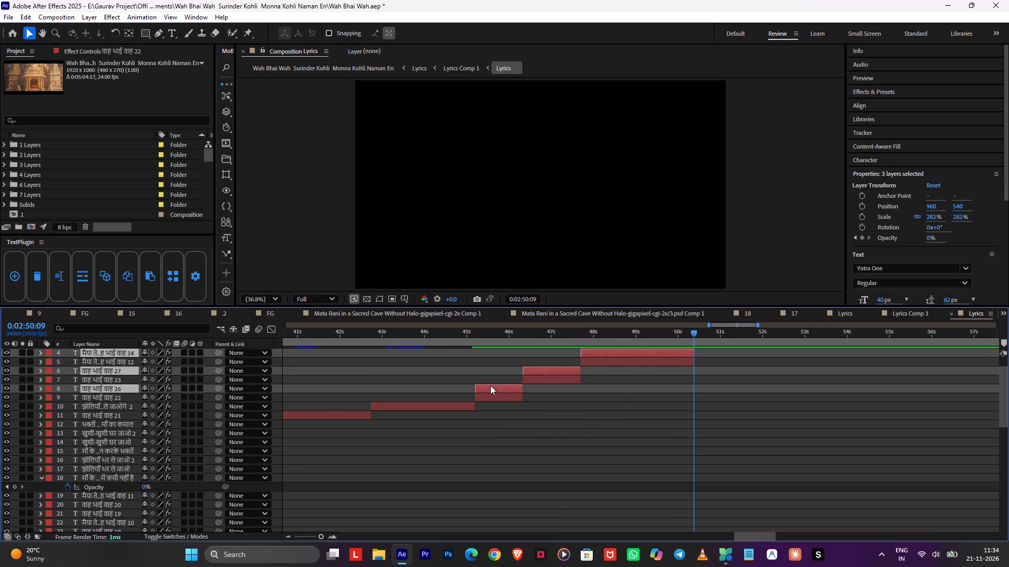
drag(488, 387, 702, 385)
drag(119, 351, 117, 355)
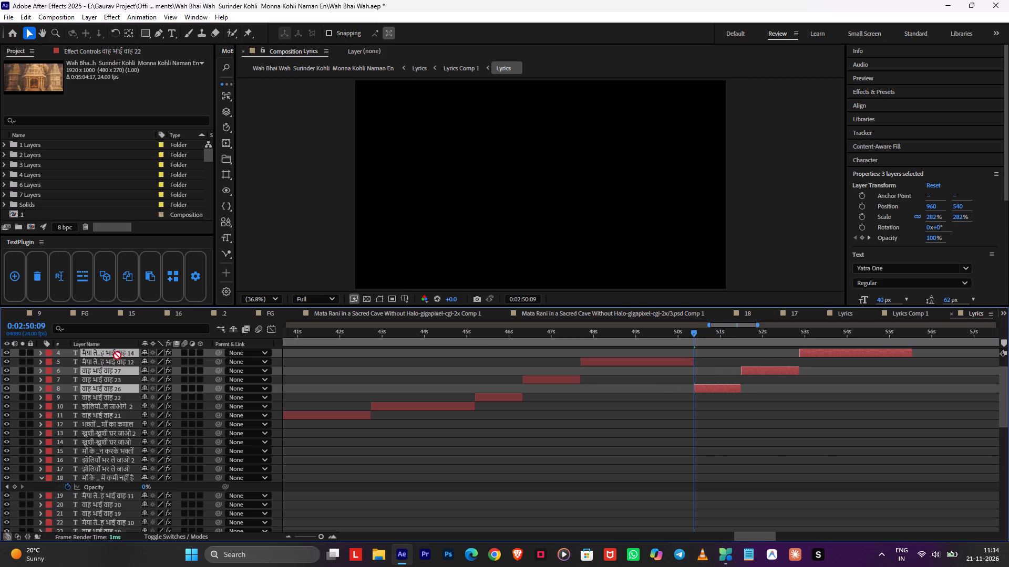
drag(117, 355, 117, 358)
click(563, 423)
Preview the repeated chorus and delete the three overlapping layers वाह भाई वाह 24, वाह भाई वाह 25 and मैया तेरी वाह भाई वाह 13.
key(space)
middle_drag(754, 397, 614, 408)
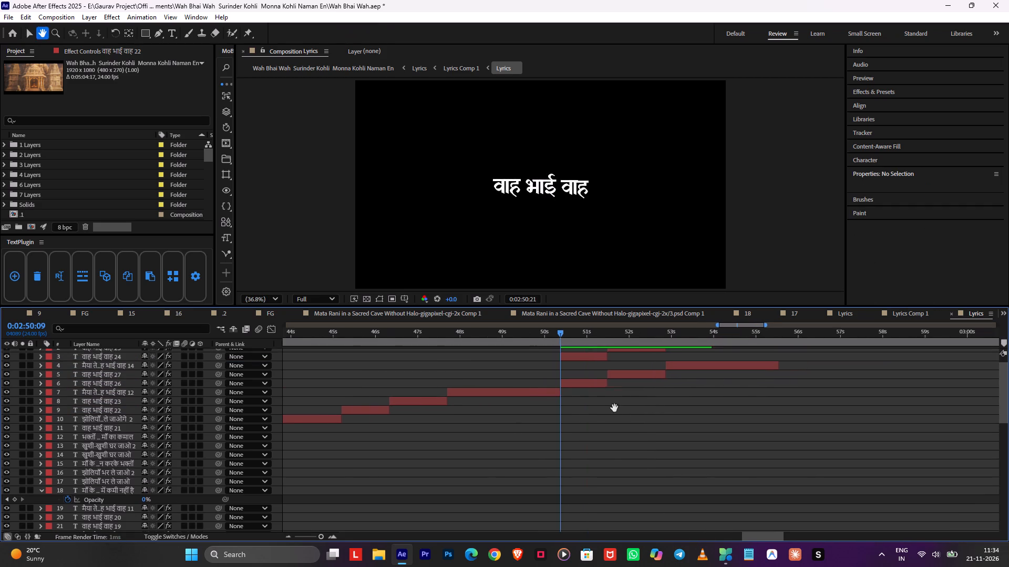
middle_drag(614, 408, 611, 408)
key(space)
scroll(629, 388, up, 1)
click(591, 371)
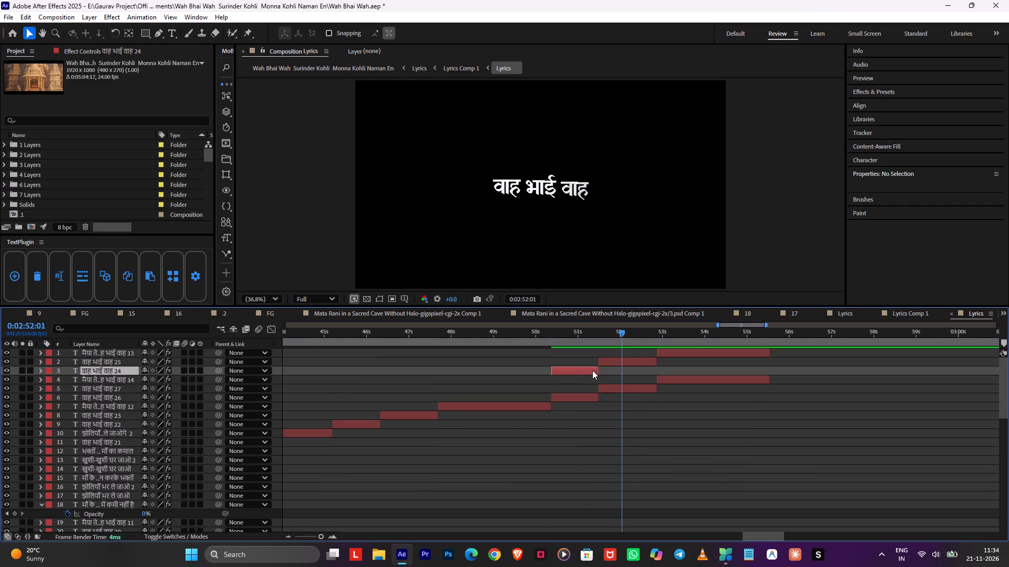
shift+click(698, 353)
key(Delete)
Play back the remaining chorus lines and save the project.
key(space)
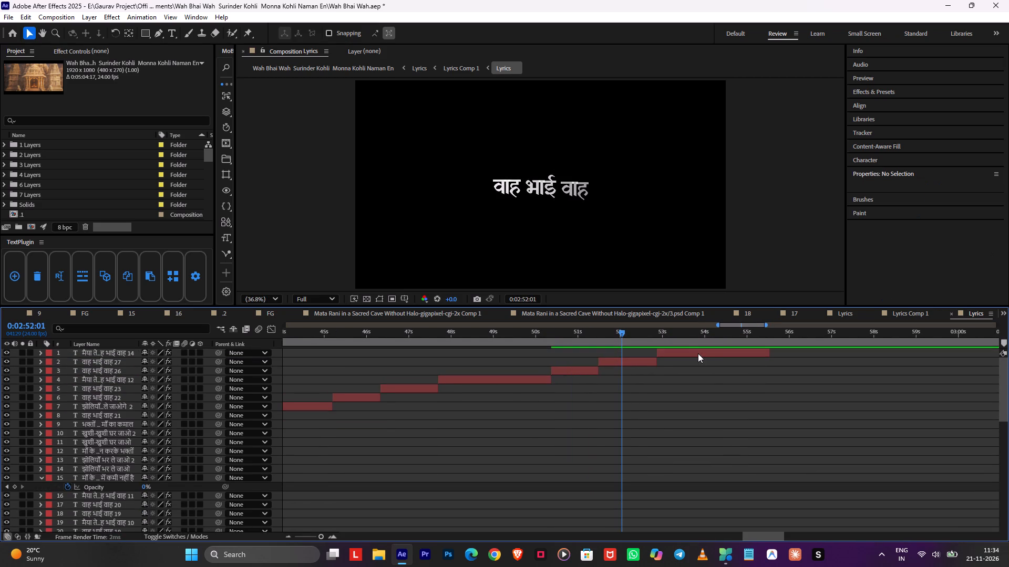
scroll(712, 383, up, 1)
middle_drag(708, 386, 553, 416)
key(ctrl+s)
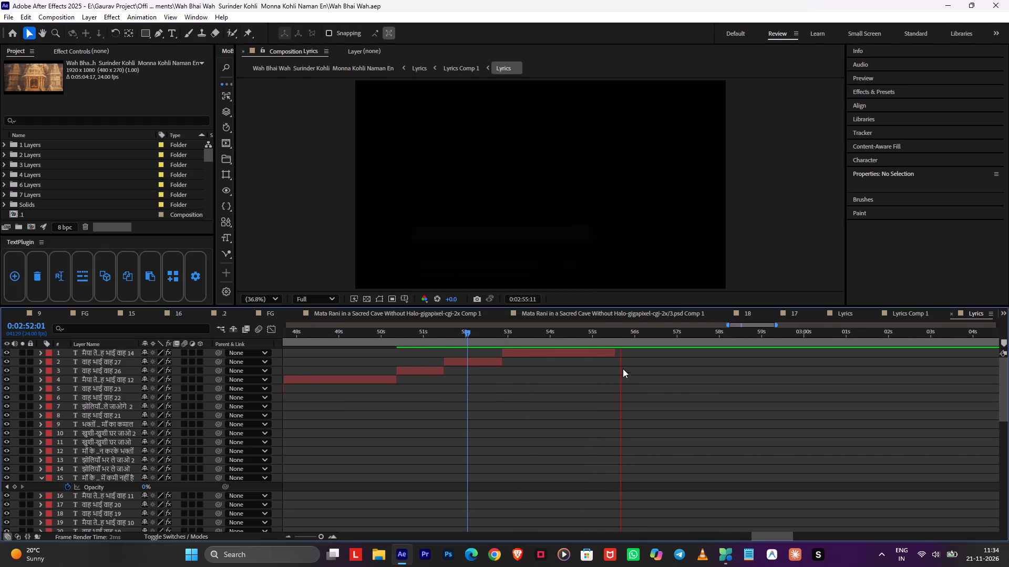
Set the composition preview resolution to Third.
click(699, 333)
click(301, 299)
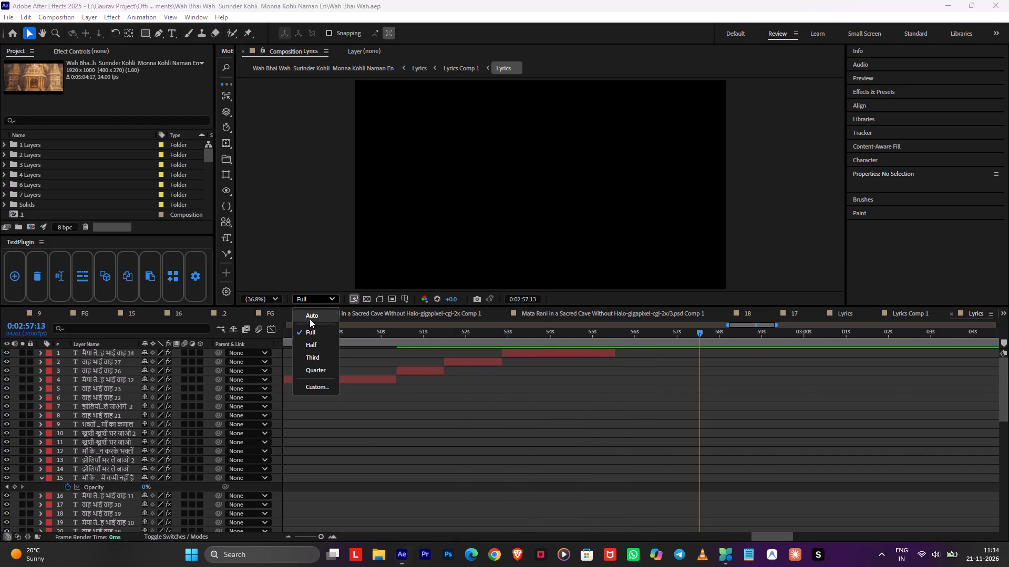
click(318, 356)
Scrub and play back the section after the last lyric layer to locate where the next verse starts, stopping at 0:03:26:05.
alt+scroll(799, 375, down, 3)
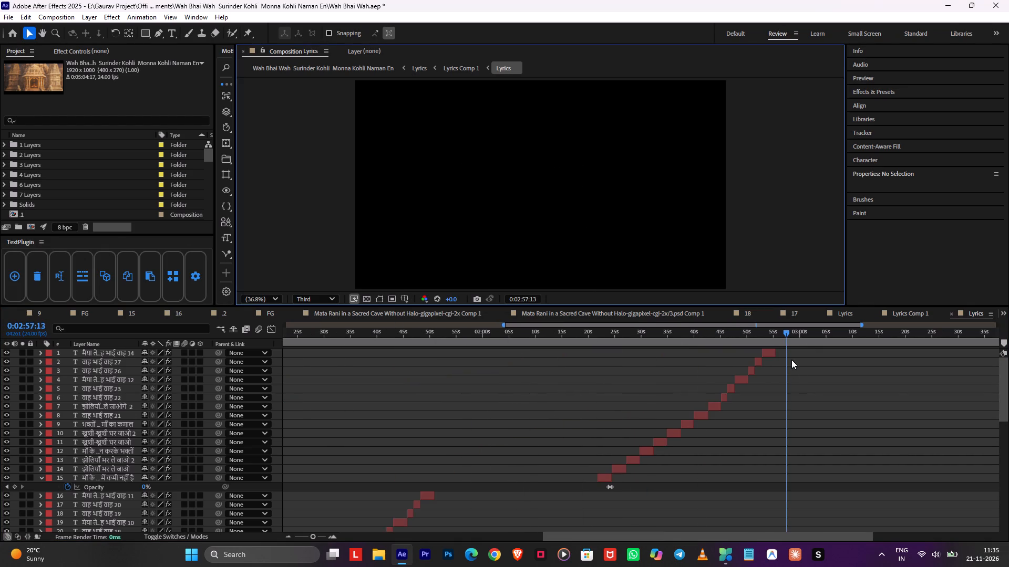
drag(818, 331, 845, 338)
key(space)
scroll(860, 351, up, 2)
alt+middle_drag(889, 364, 811, 380)
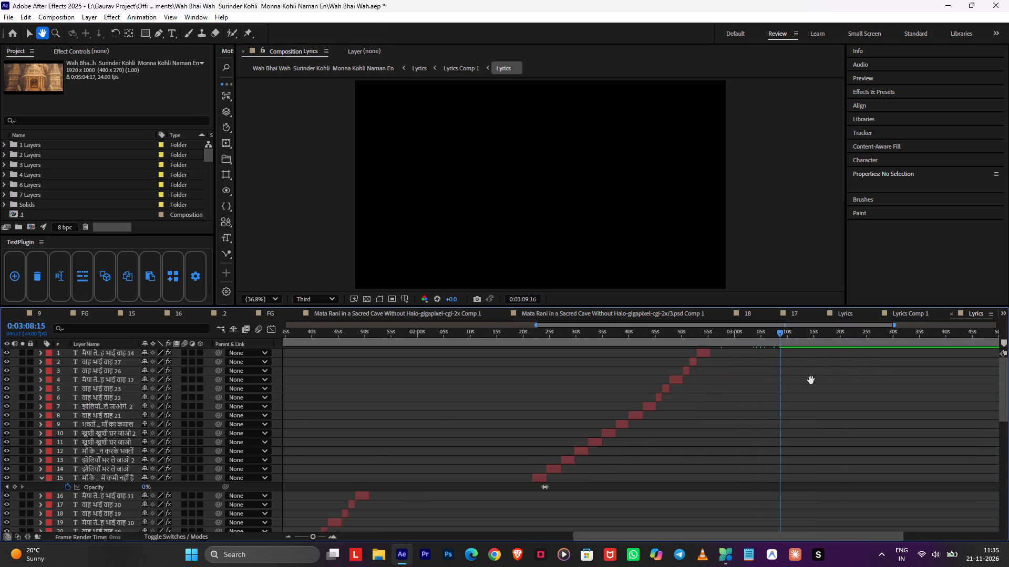
alt+middle_drag(811, 380, 511, 396)
click(616, 331)
key(space)
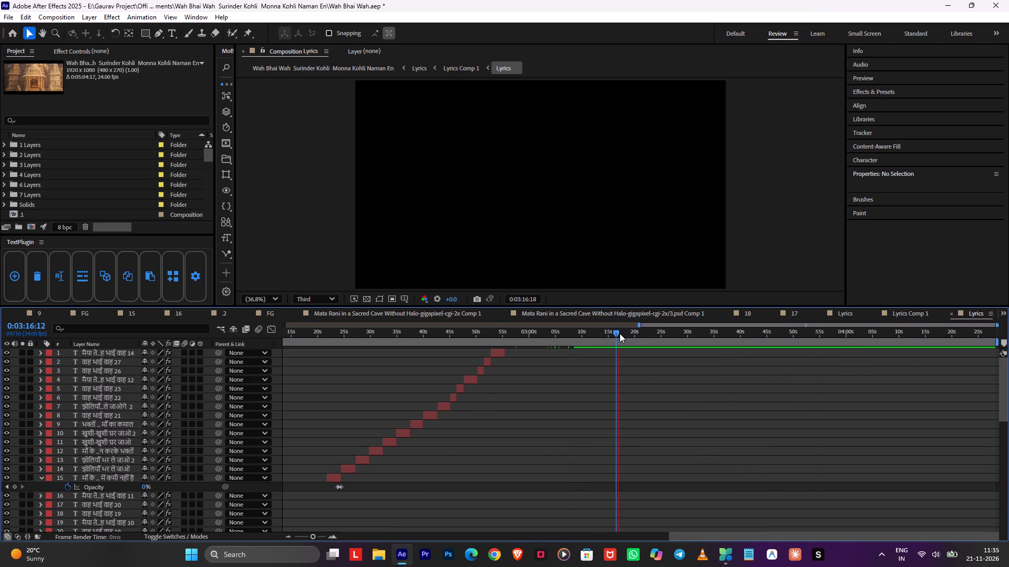
drag(624, 333, 643, 334)
key(space)
drag(653, 333, 666, 335)
key(space)
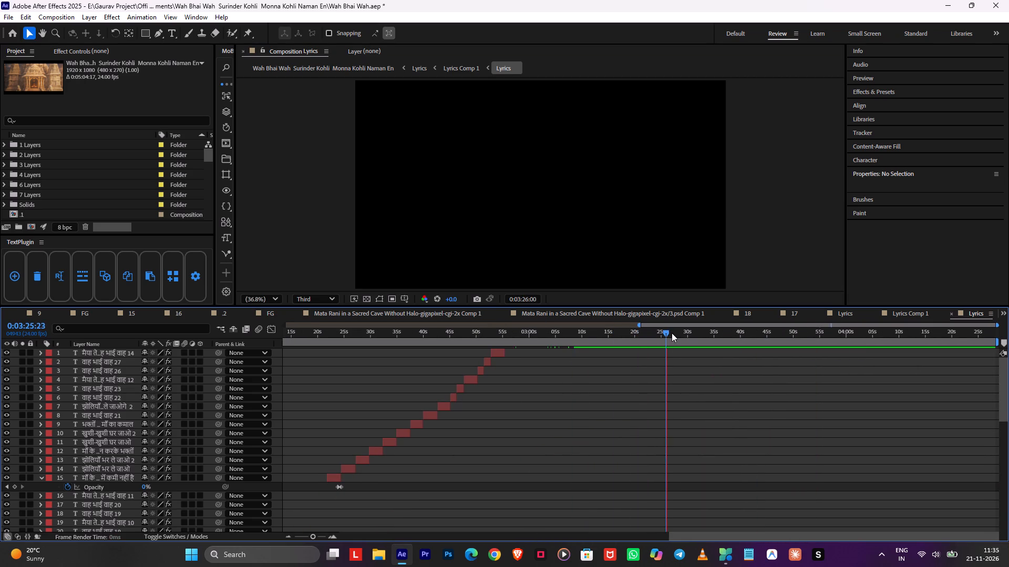
drag(682, 333, 691, 337)
drag(683, 335, 664, 339)
key(space)
key(space)
key(space)
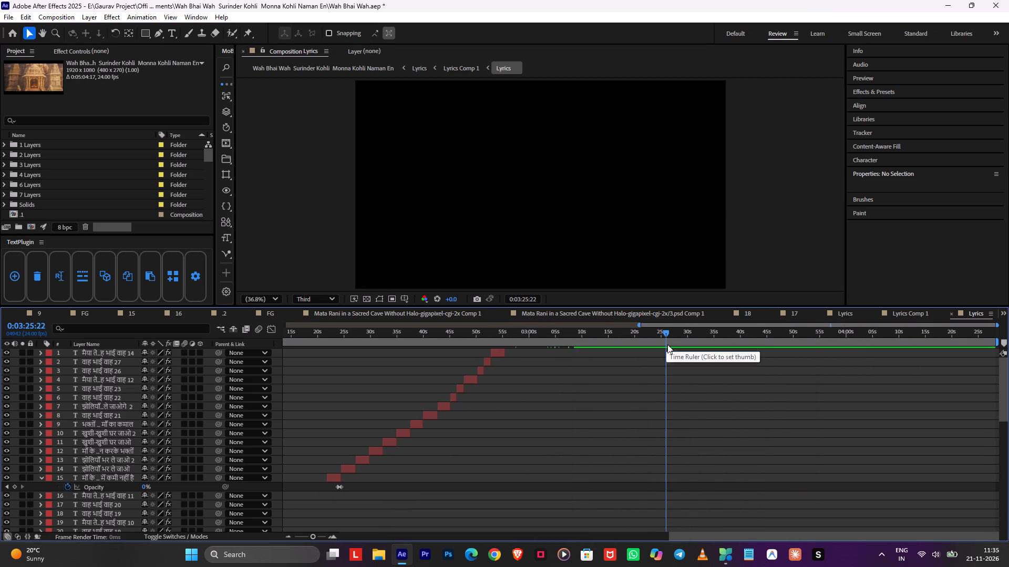
key(space)
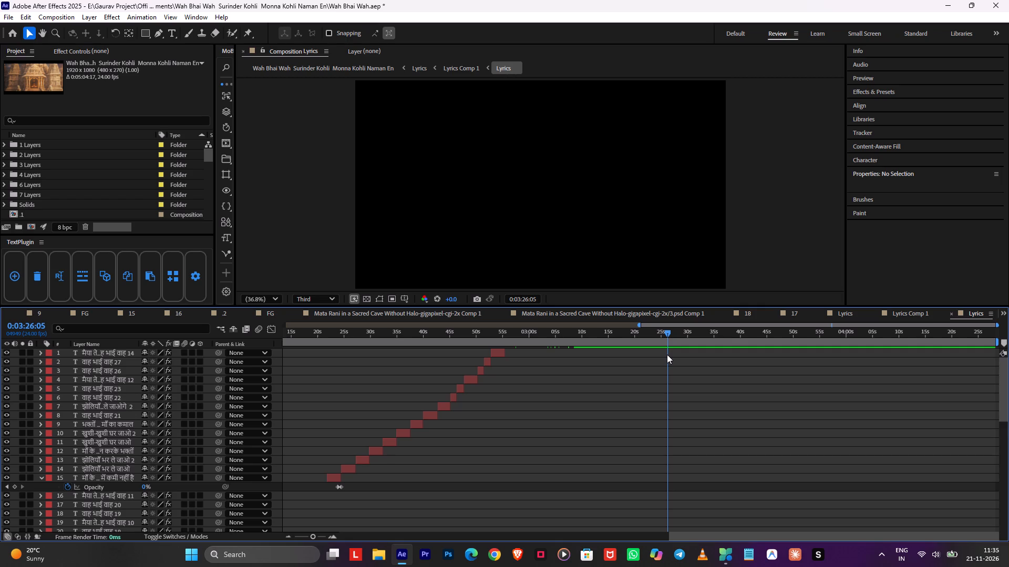
key(space)
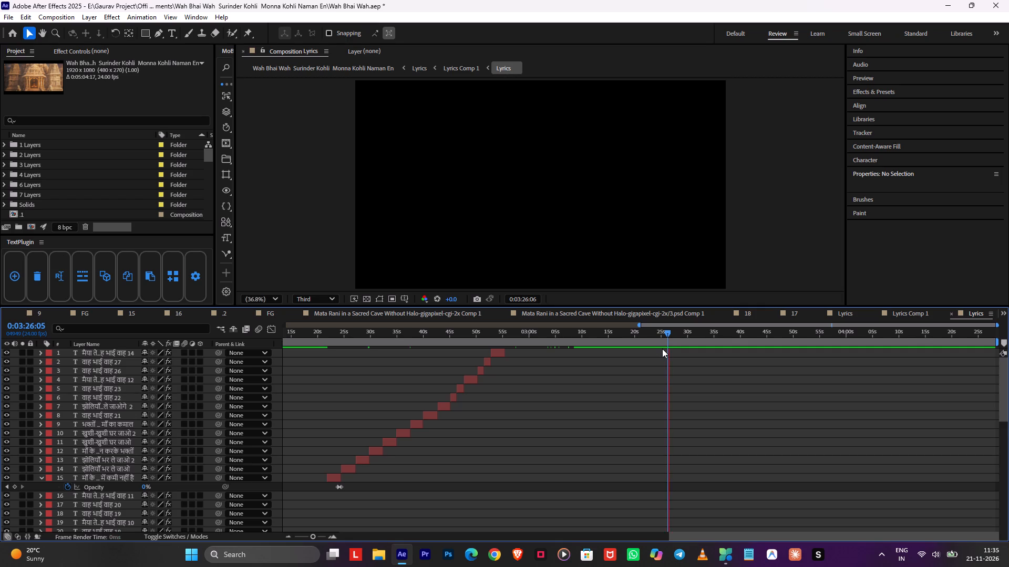
key(space)
click(667, 334)
key(space)
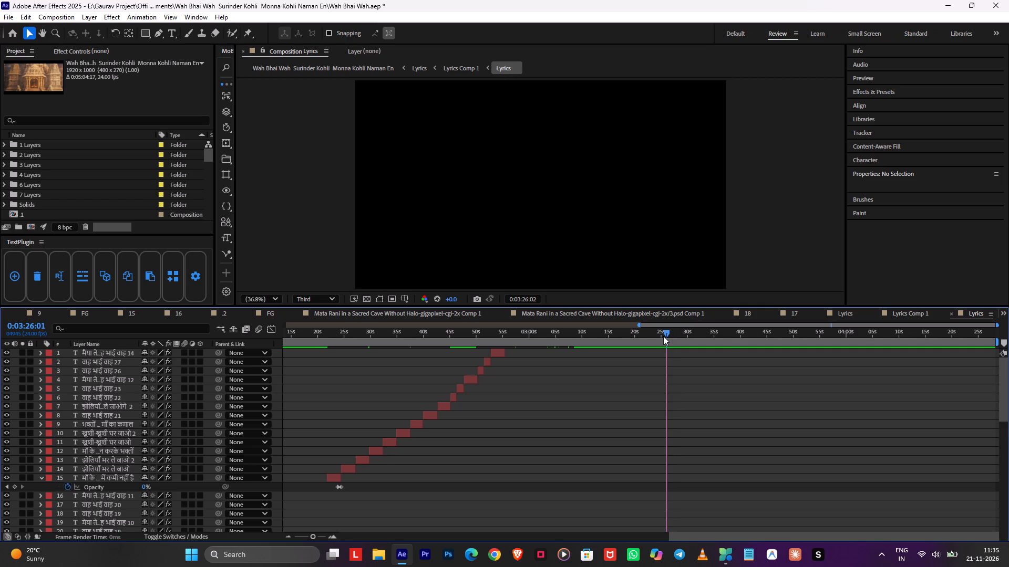
click(665, 333)
key(space)
key(space)
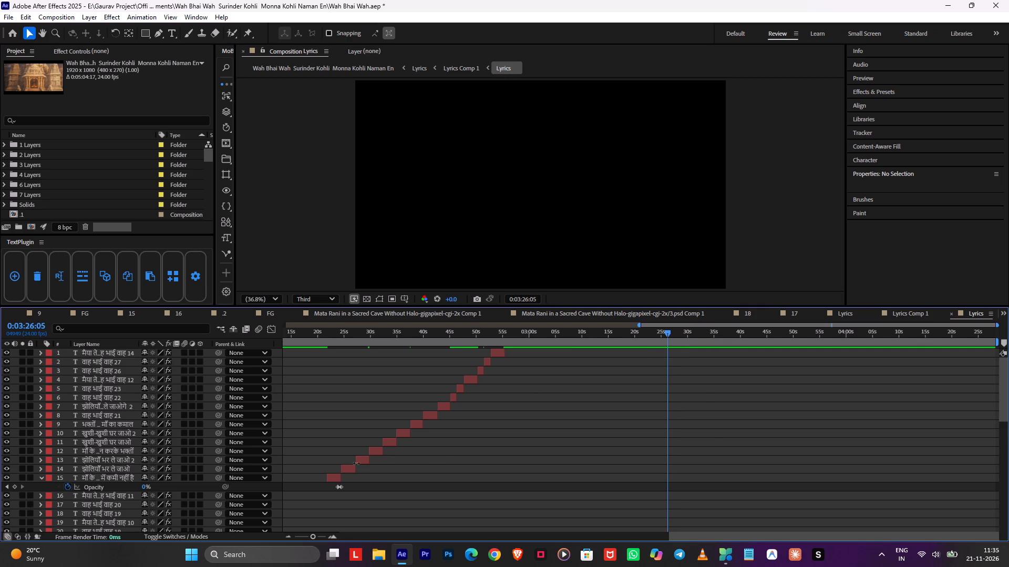
Duplicate lyric layers 1 to 15, group the copies at the top of the stack, start them at 0:03:26:05 and preview the start.
click(43, 476)
click(103, 475)
scroll(123, 451, up, 2)
scroll(125, 451, down, 1)
scroll(125, 451, up, 3)
shift+click(125, 353)
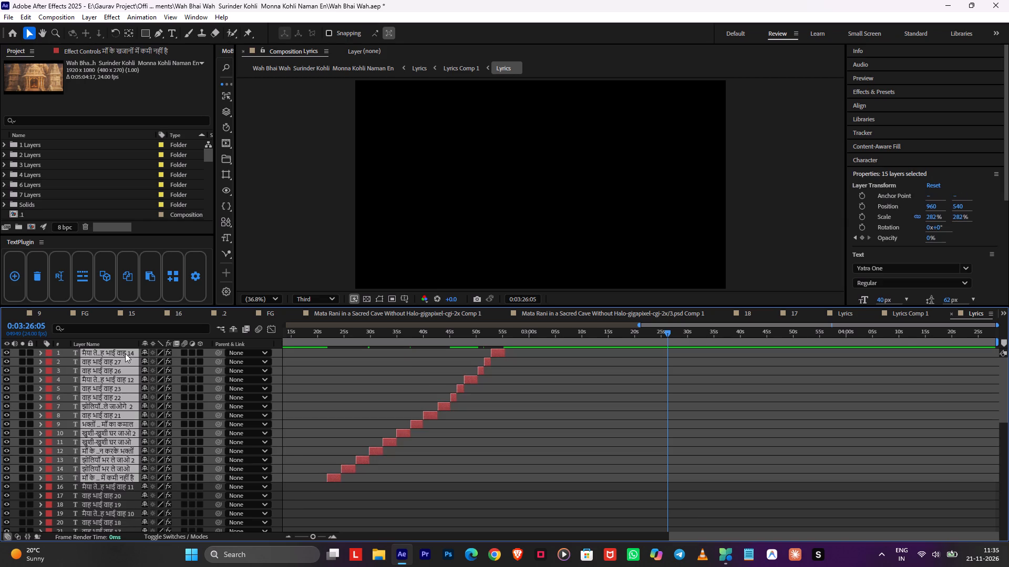
key(ctrl+d)
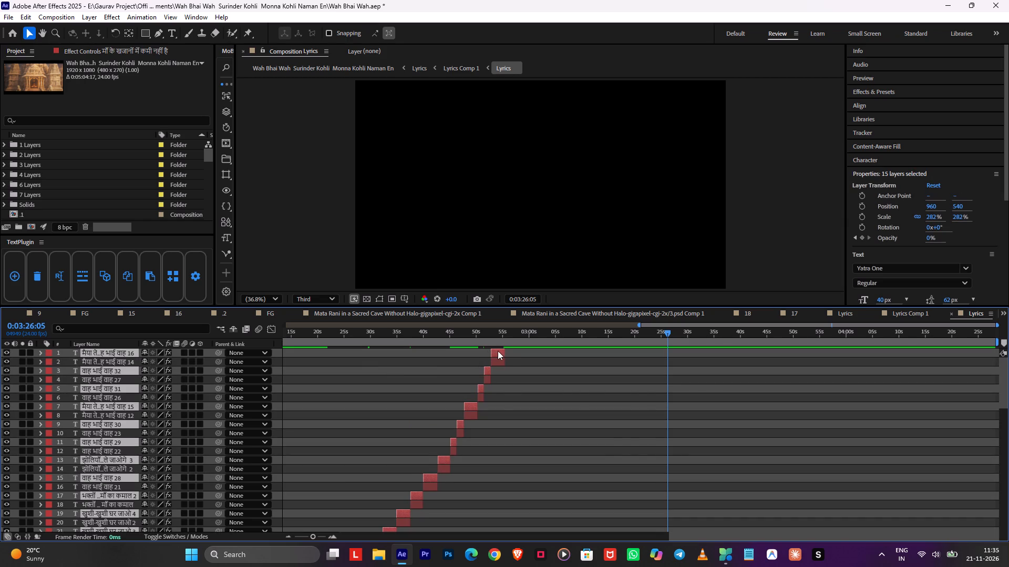
drag(498, 352, 737, 360)
drag(112, 353, 112, 361)
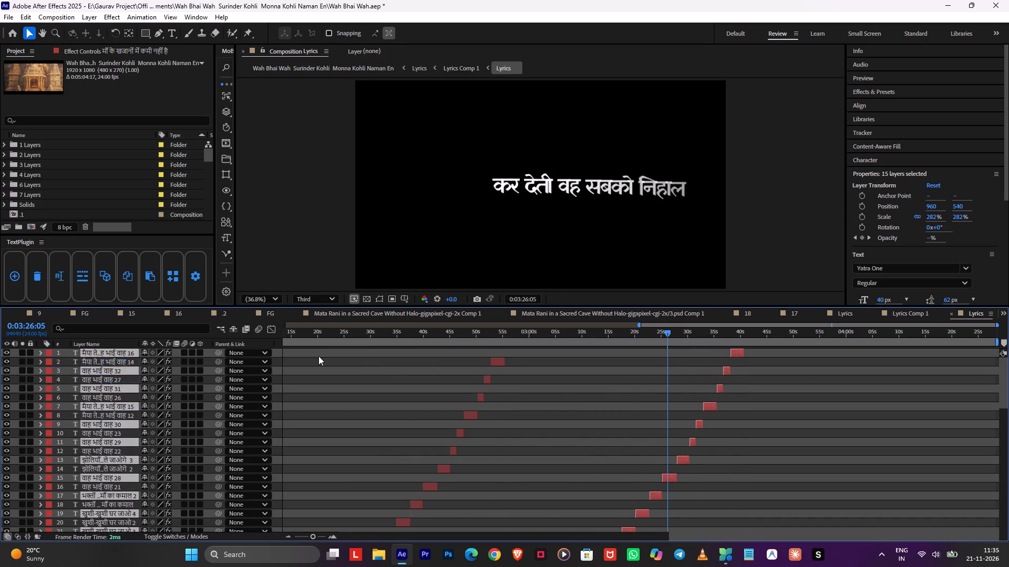
drag(576, 477, 684, 477)
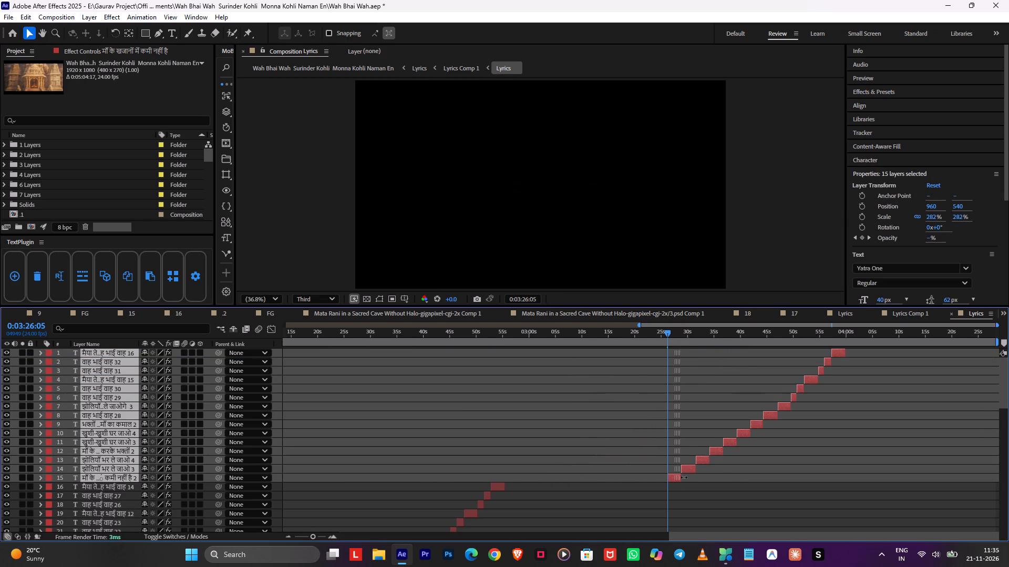
click(687, 485)
key(space)
key(space)
Switch to Microsoft PC Manager, run another PC boost and return to After Effects.
key(alt+Tab)
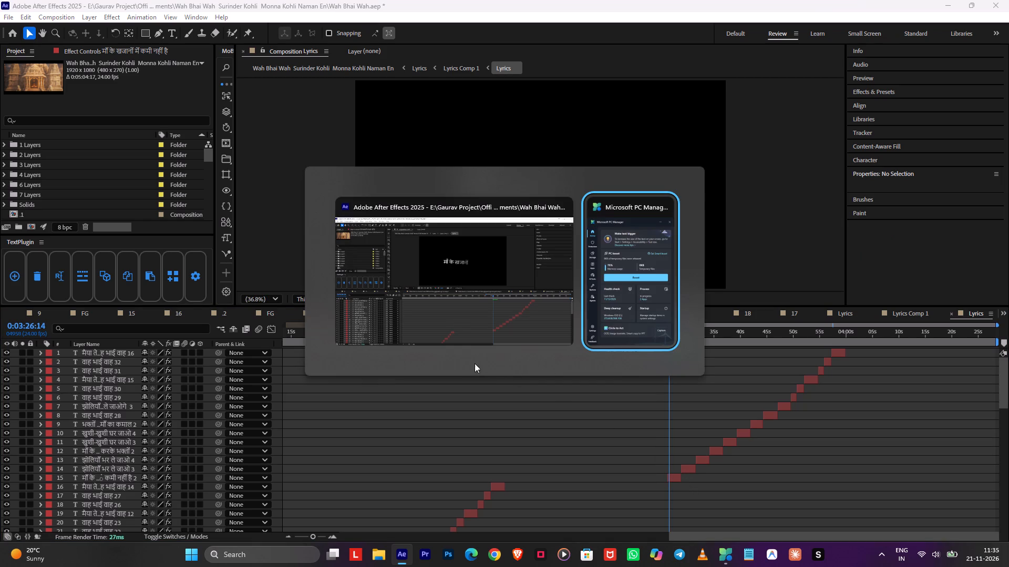
click(623, 270)
click(877, 352)
click(595, 411)
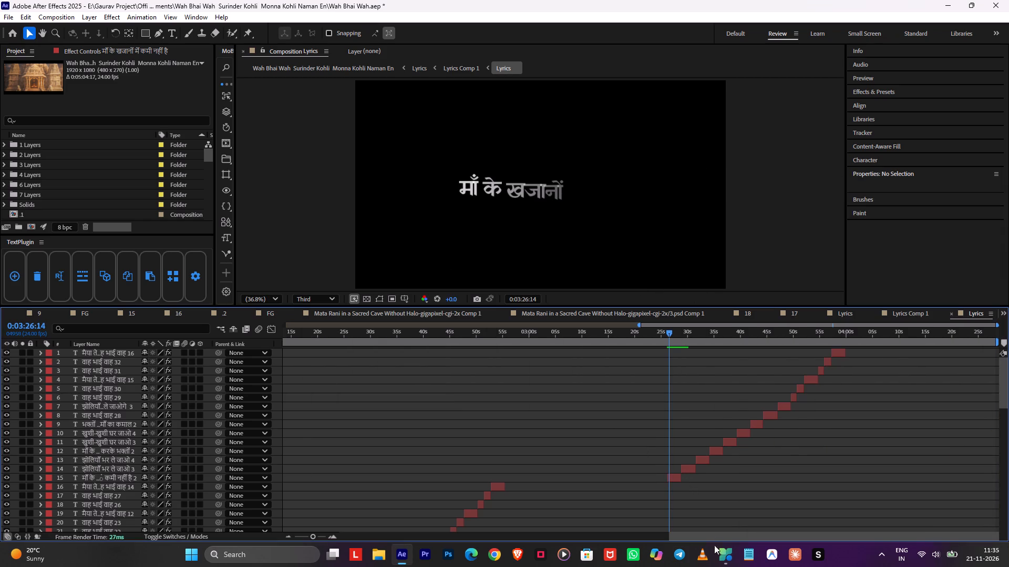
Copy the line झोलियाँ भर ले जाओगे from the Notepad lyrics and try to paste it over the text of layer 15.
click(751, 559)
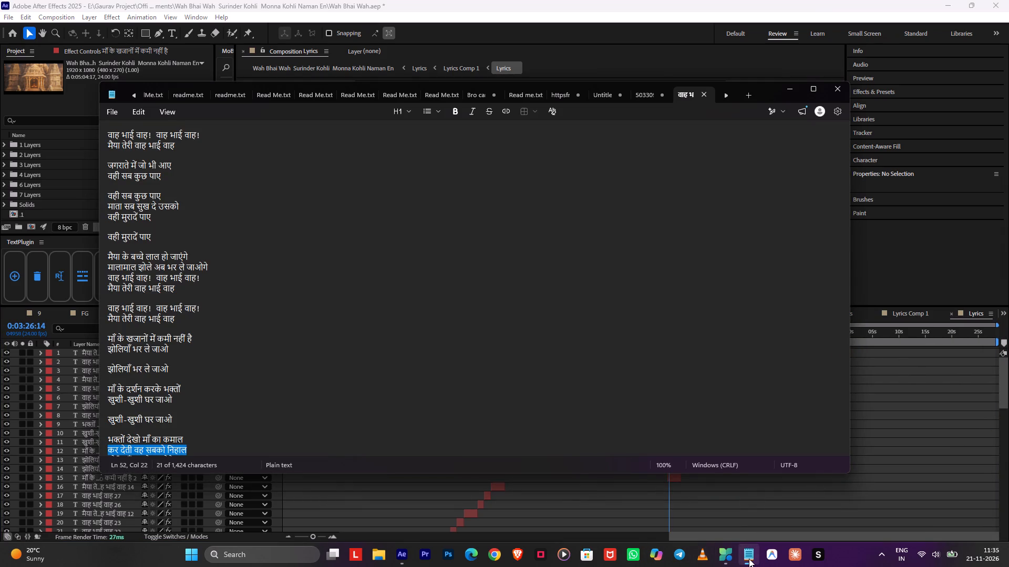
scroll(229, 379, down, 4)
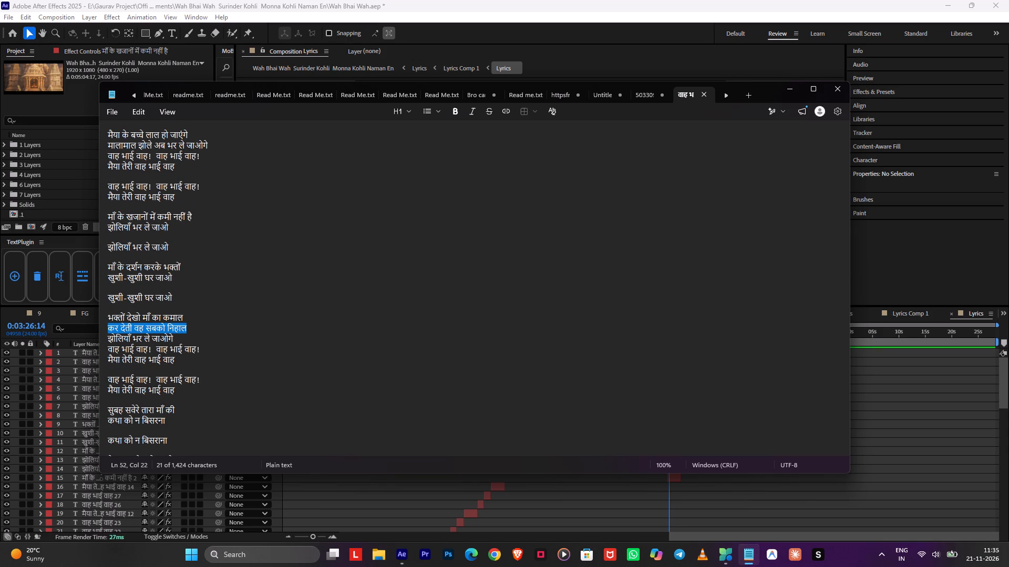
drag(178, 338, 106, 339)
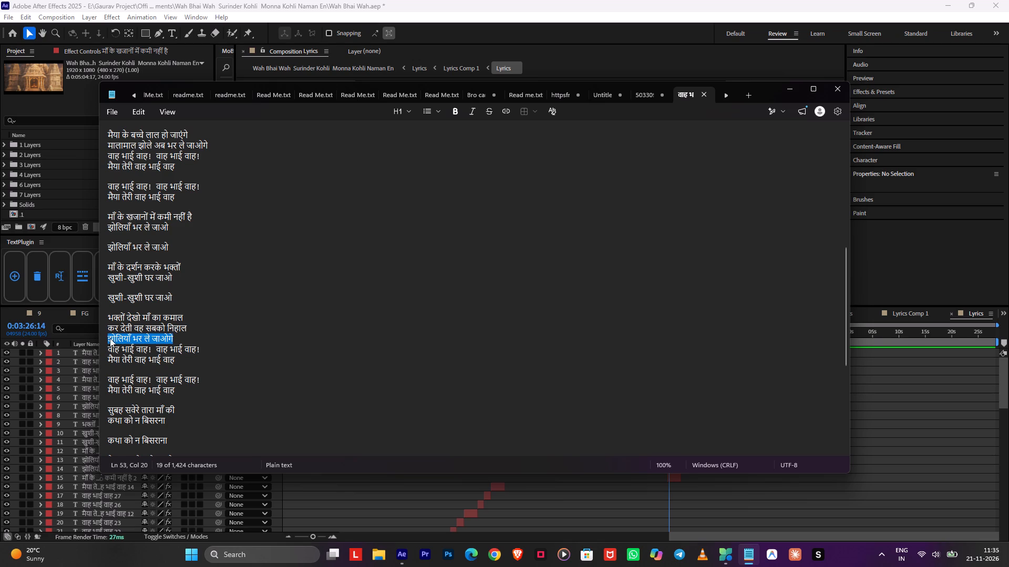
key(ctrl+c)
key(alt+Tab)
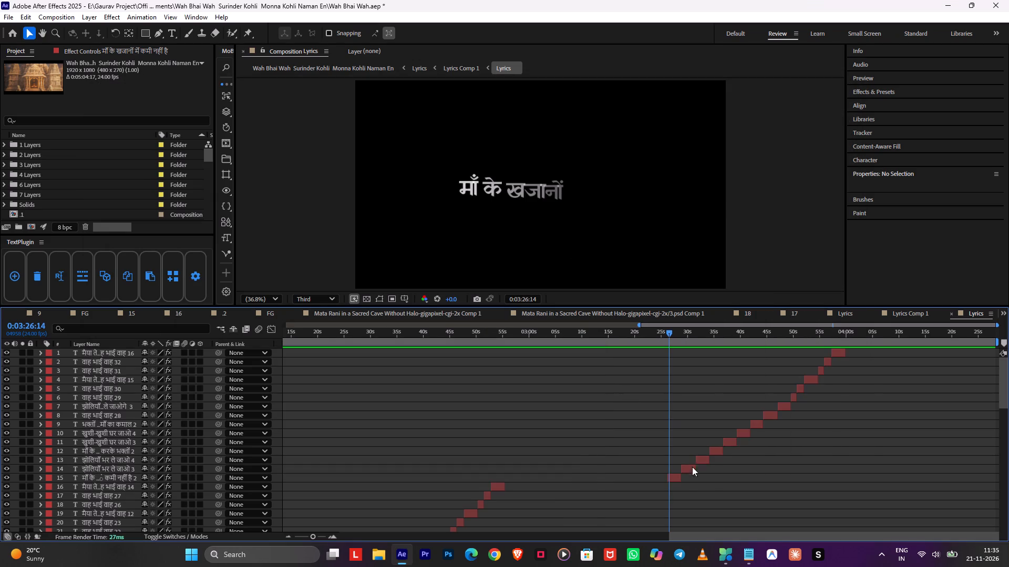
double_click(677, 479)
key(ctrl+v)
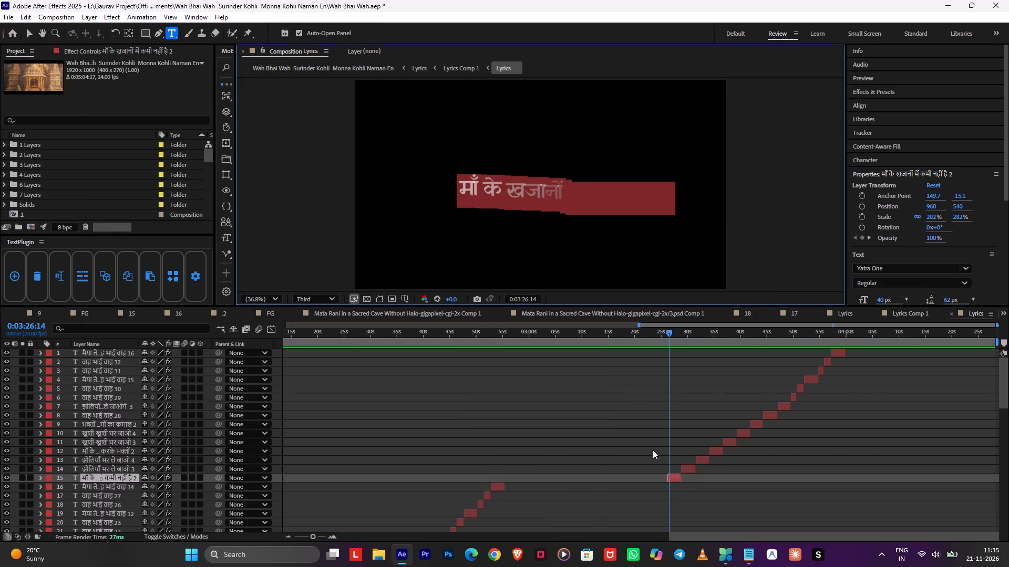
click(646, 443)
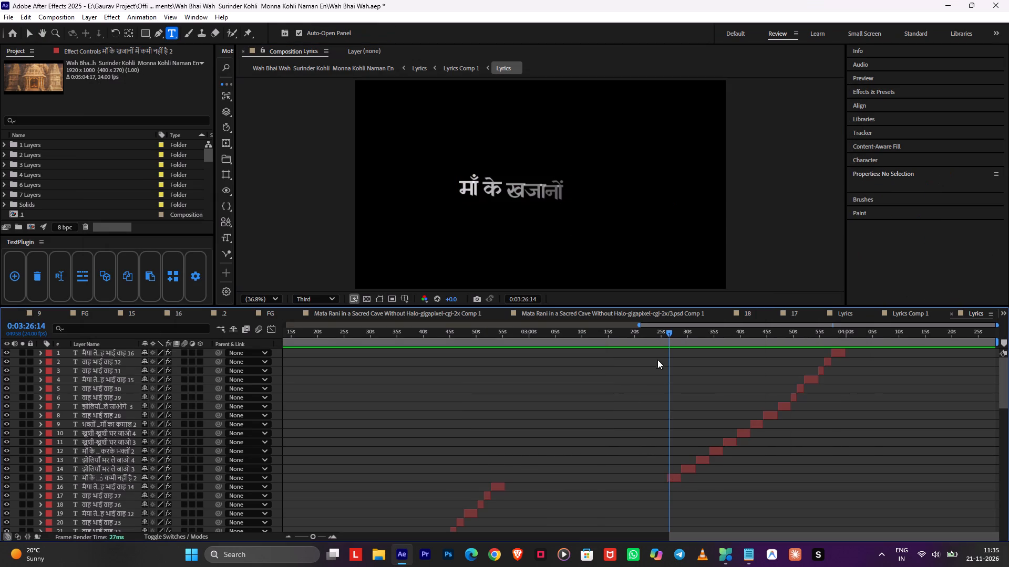
Copy the line सुबह सवेरे तारा माँ की from the Notepad lyrics and replace the text of layer 15 with it.
click(662, 341)
key(space)
alt+scroll(660, 380, up, 2)
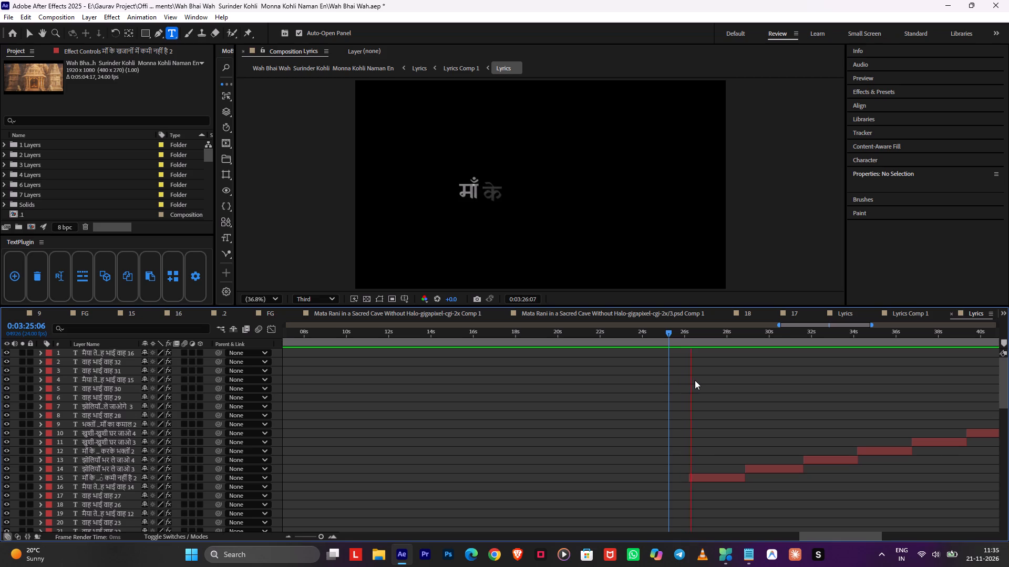
key(space)
key(alt+Tab)
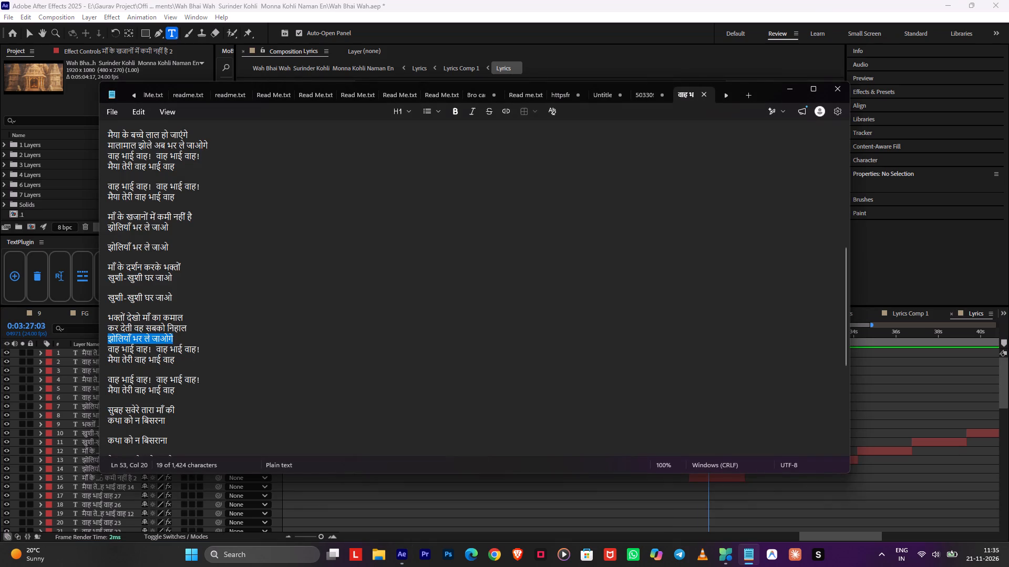
scroll(187, 363, down, 1)
drag(180, 377, 105, 377)
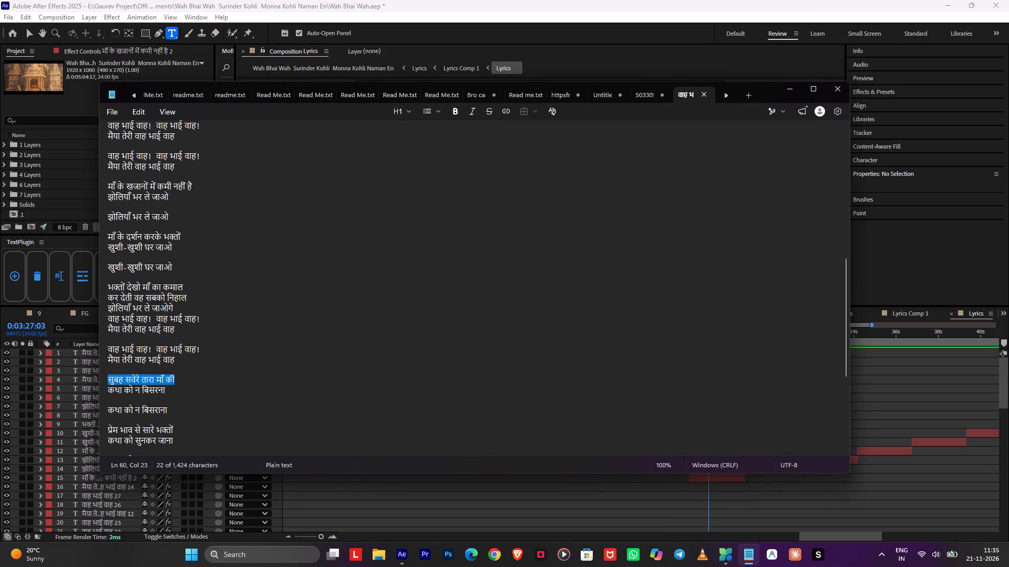
key(ctrl+c)
key(alt+Tab)
double_click(711, 479)
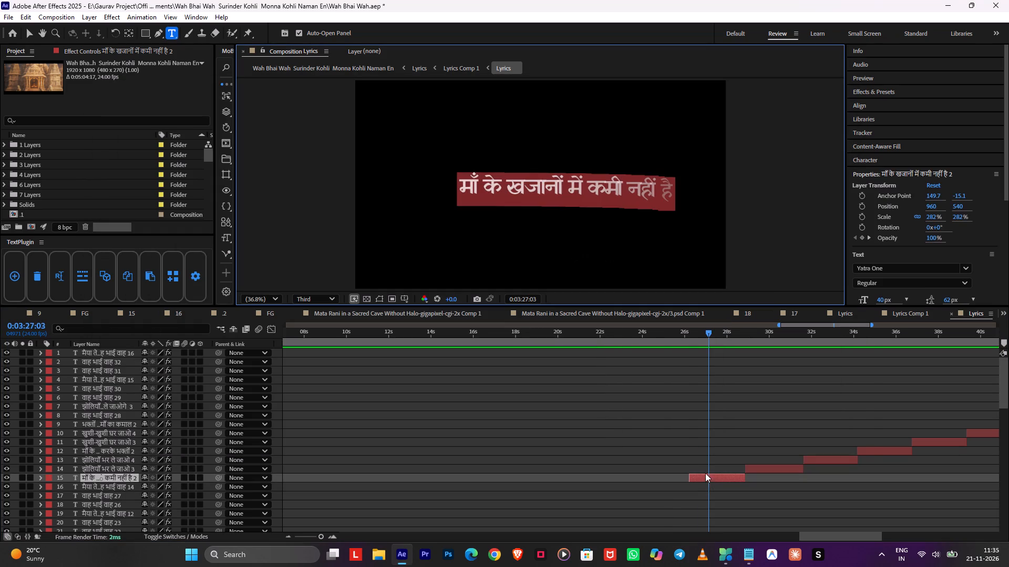
key(ctrl+v)
click(708, 435)
Preview the new opening line from 0:03:25:12 and save the project.
click(674, 337)
key(space)
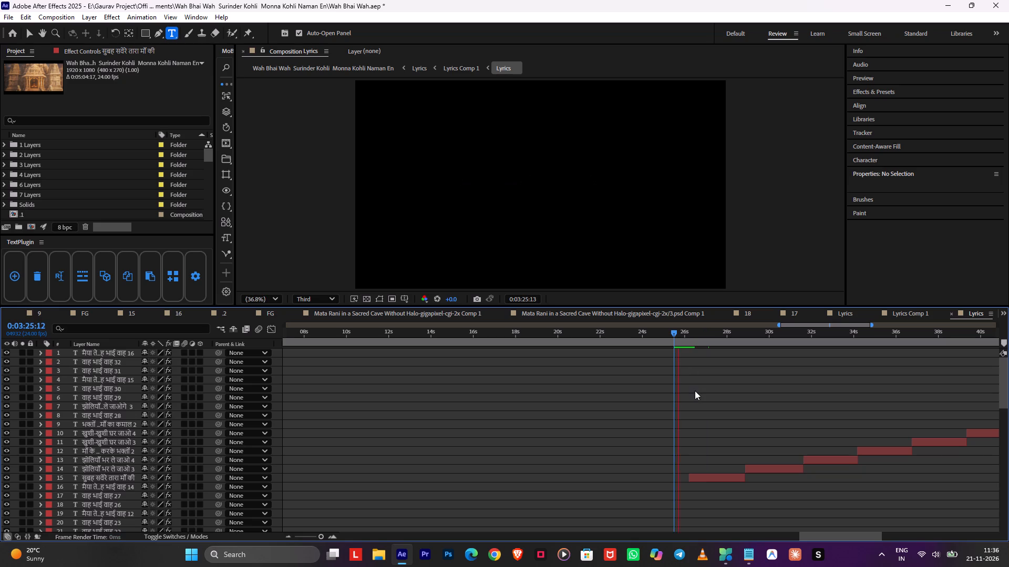
middle_drag(701, 398, 514, 394)
key(space)
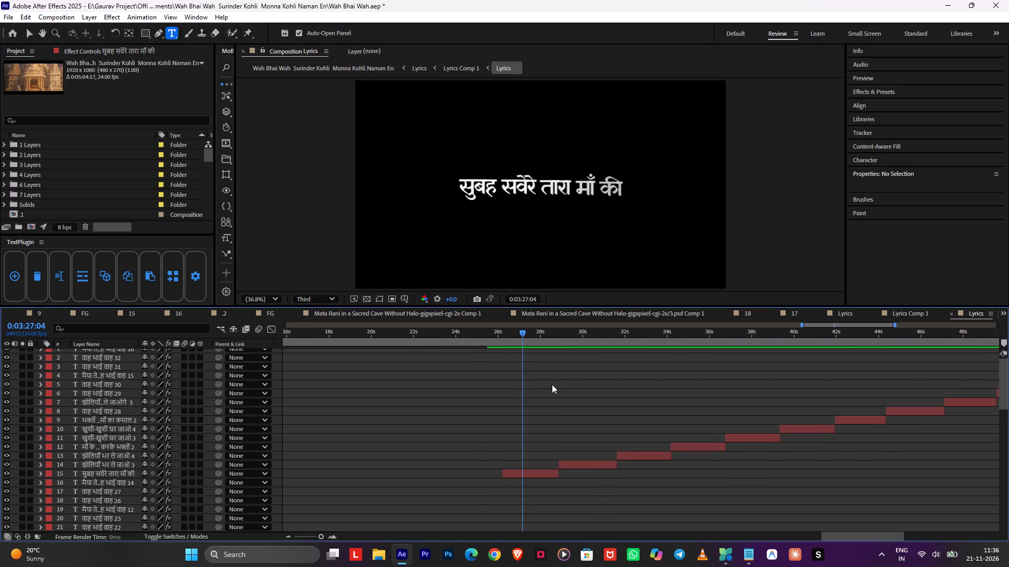
key(ctrl+s)
Play back from 0:03:26:01 through the start of layer 14 to check the lyric timing against the song.
drag(506, 338, 499, 343)
key(space)
alt+scroll(501, 373, up, 2)
middle_drag(561, 378, 457, 387)
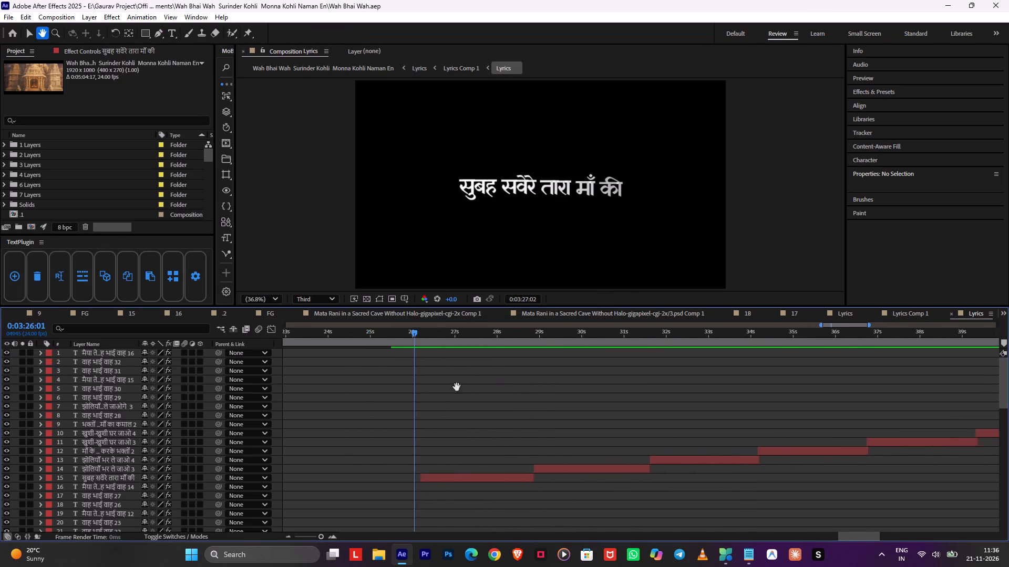
middle_drag(457, 387, 418, 387)
key(space)
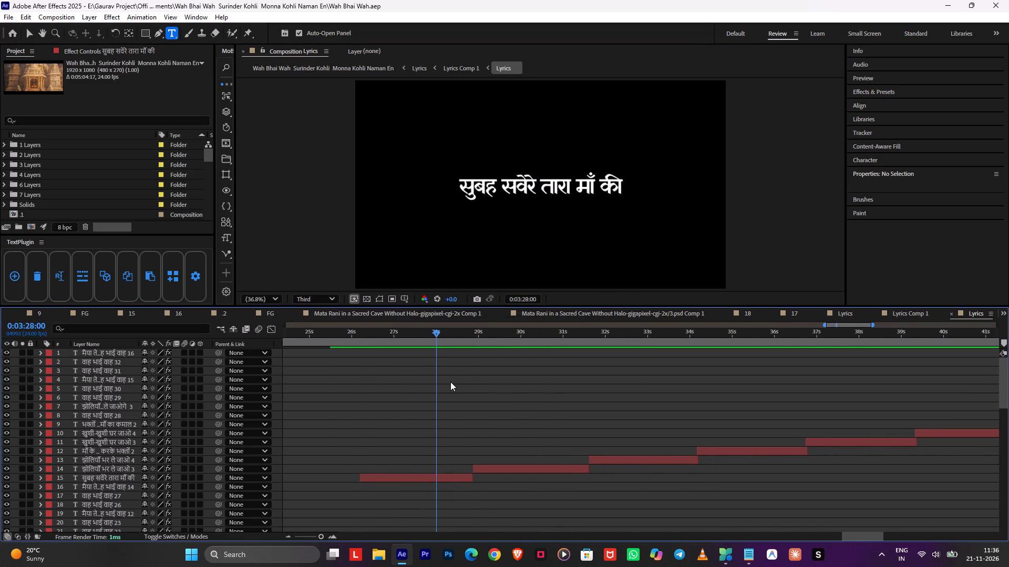
key(space)
key(space)
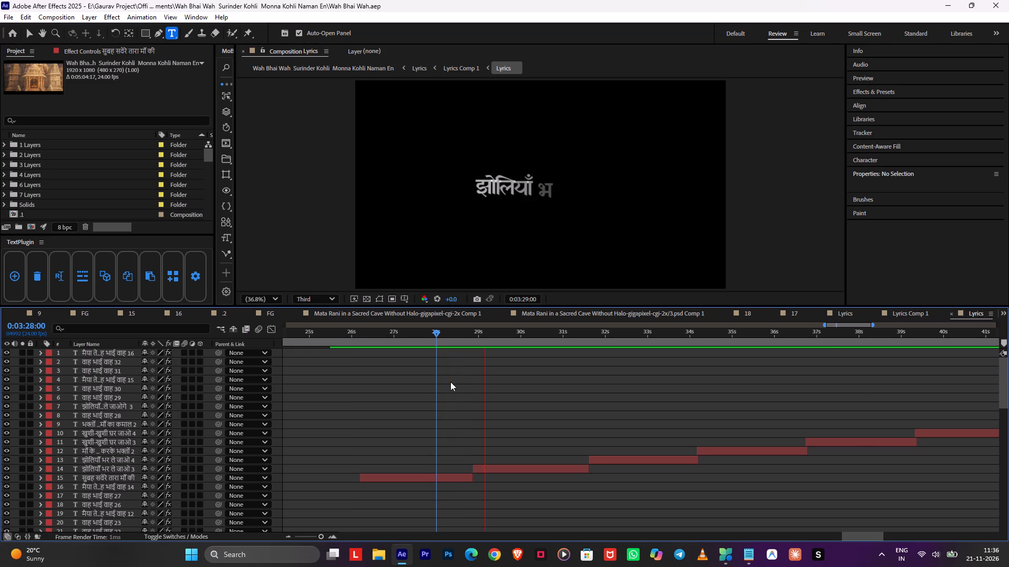
Copy the line कथा को न बिसरना from the Notepad lyrics and replace the text of layer 14 with it.
key(alt+Tab)
drag(176, 391, 96, 386)
key(ctrl+c)
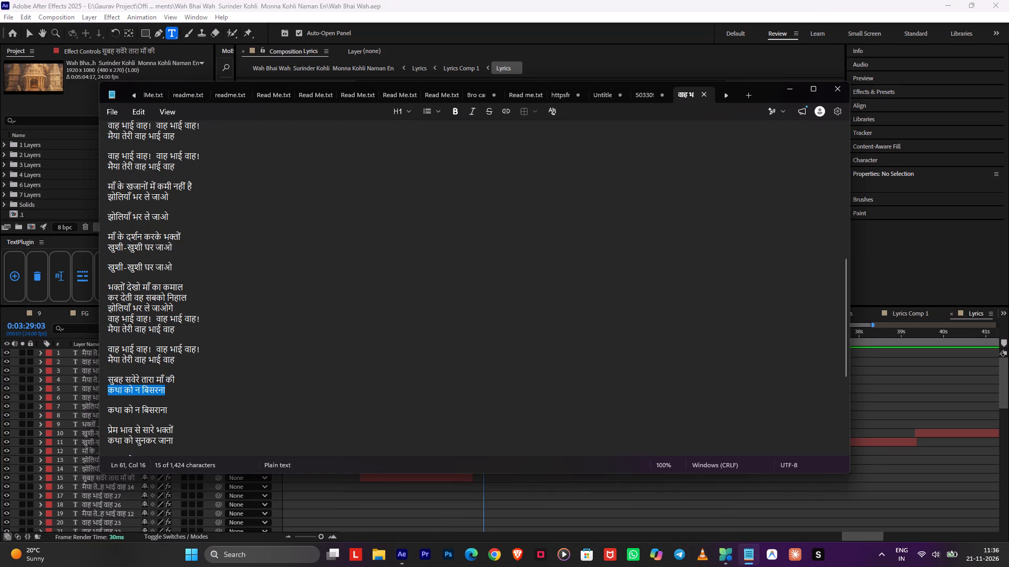
key(alt+Tab)
double_click(499, 470)
key(ctrl+v)
click(513, 417)
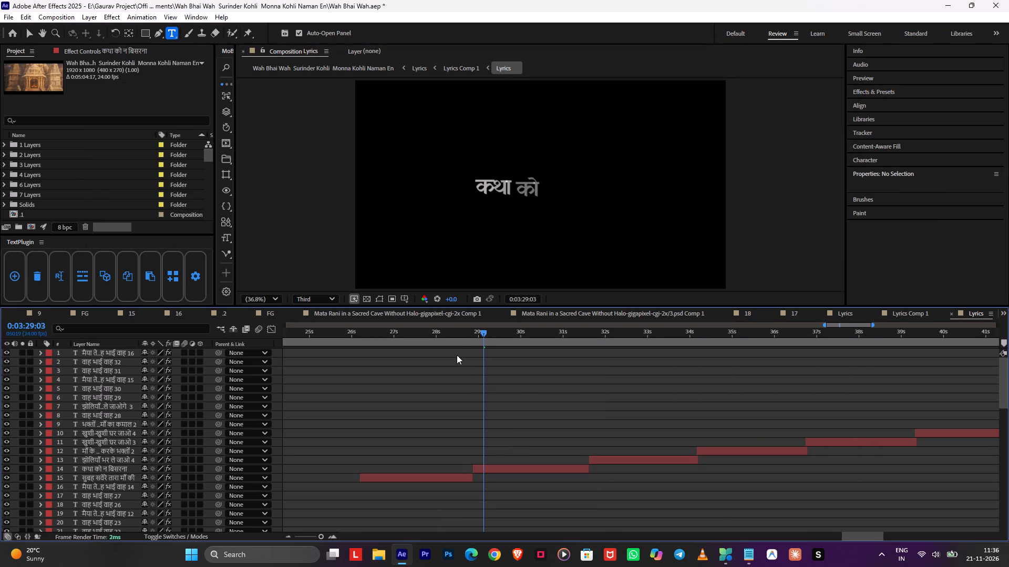
Clear the disk cache for all versions.
click(456, 341)
text(1)
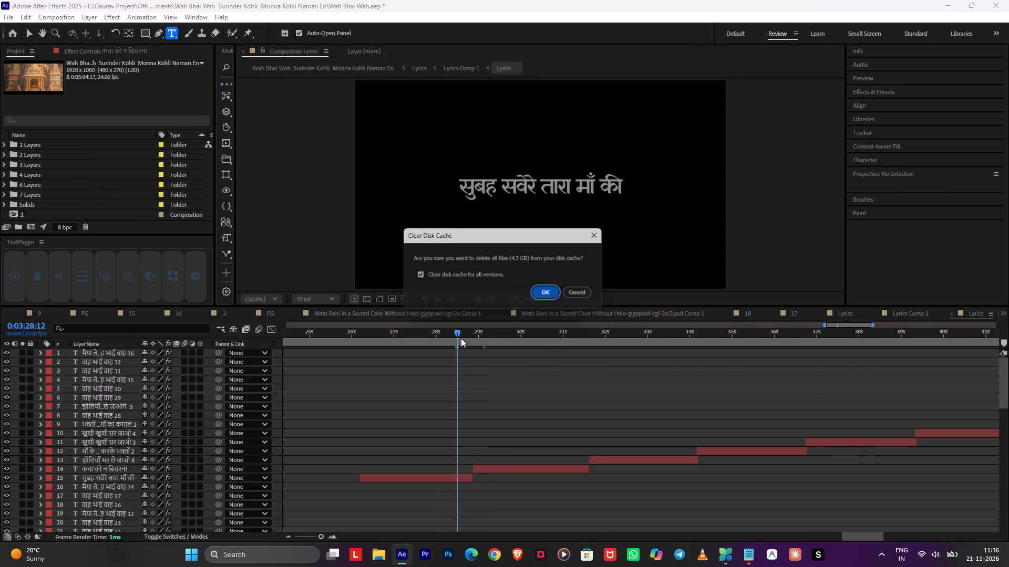
key(space)
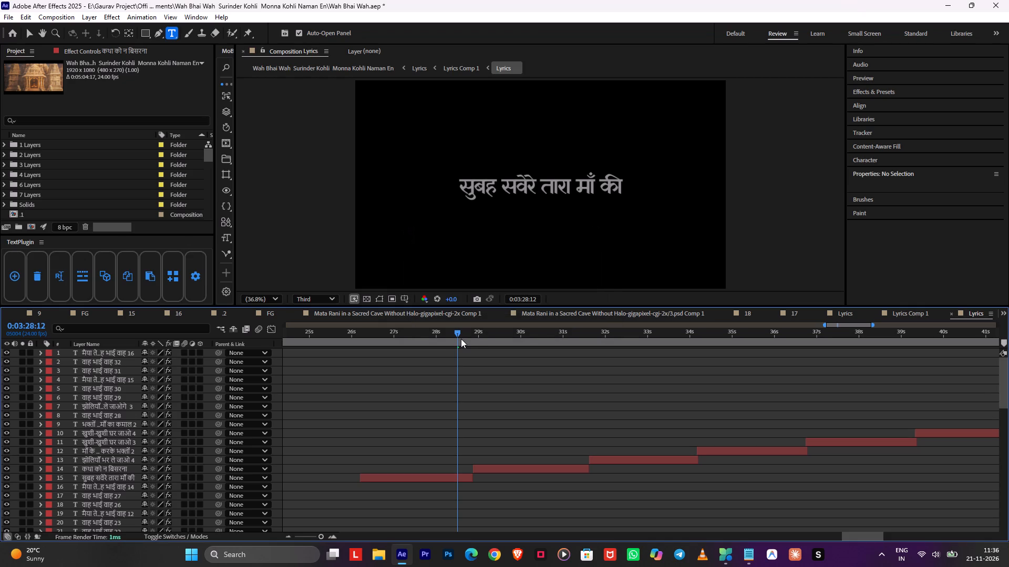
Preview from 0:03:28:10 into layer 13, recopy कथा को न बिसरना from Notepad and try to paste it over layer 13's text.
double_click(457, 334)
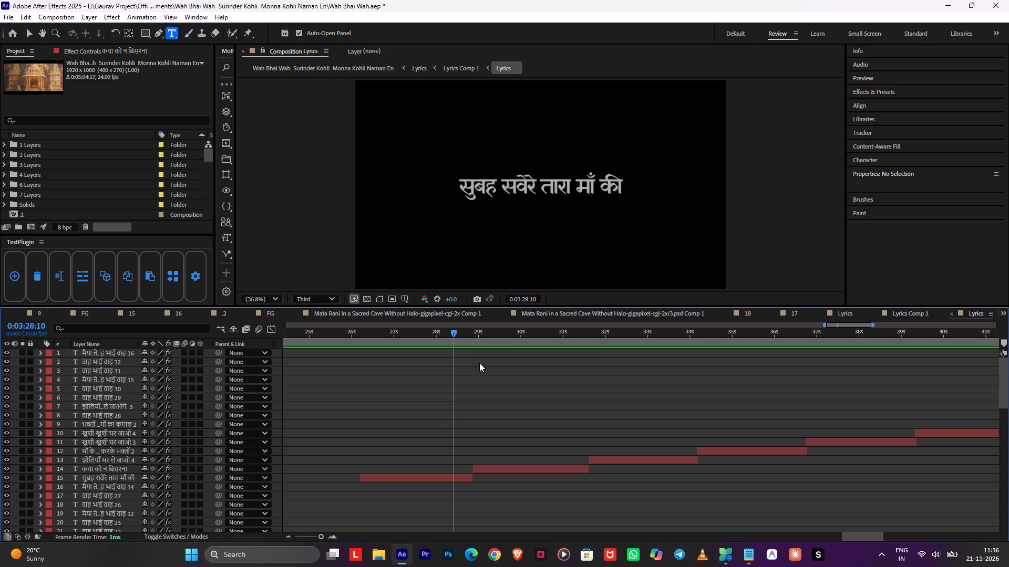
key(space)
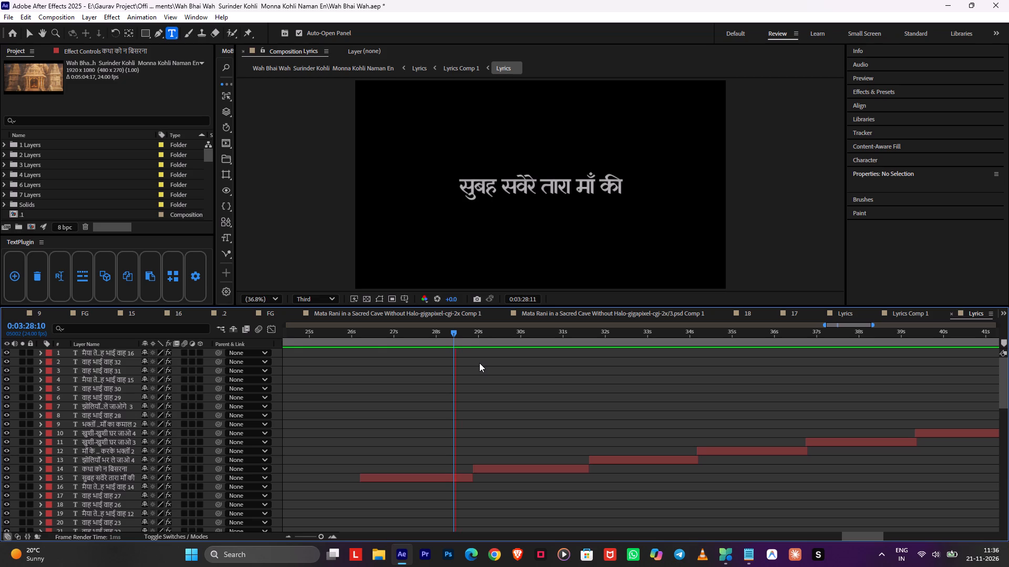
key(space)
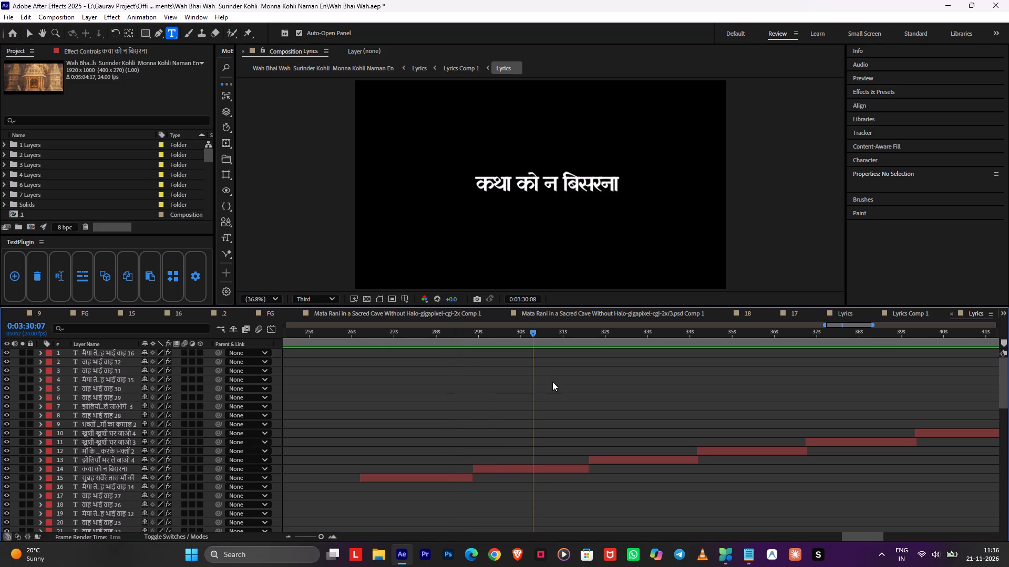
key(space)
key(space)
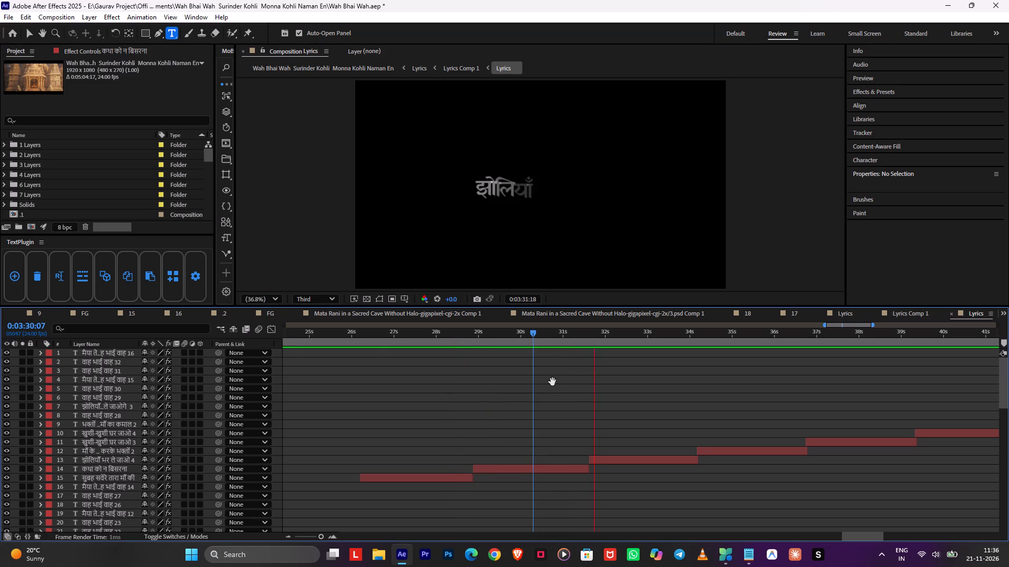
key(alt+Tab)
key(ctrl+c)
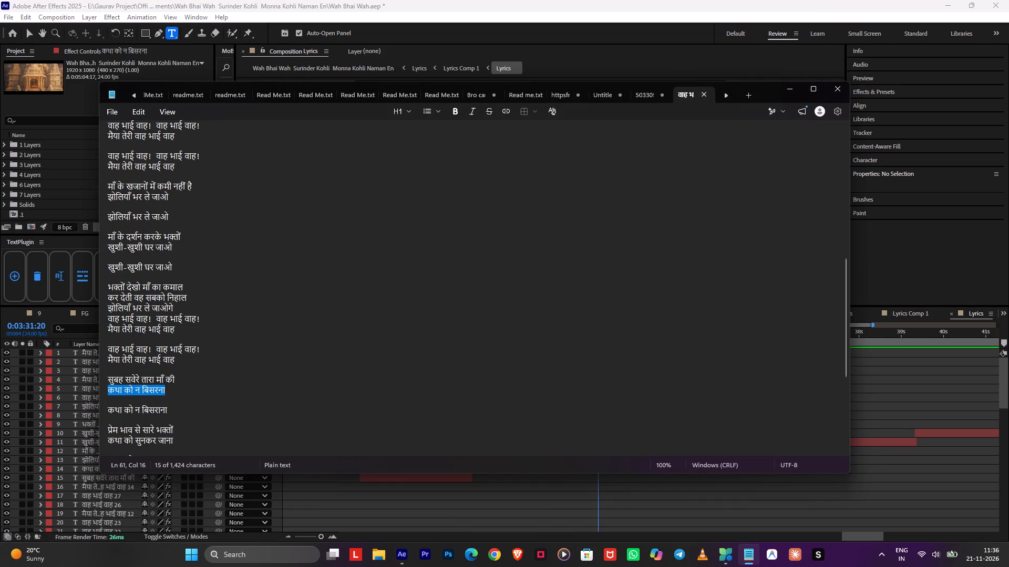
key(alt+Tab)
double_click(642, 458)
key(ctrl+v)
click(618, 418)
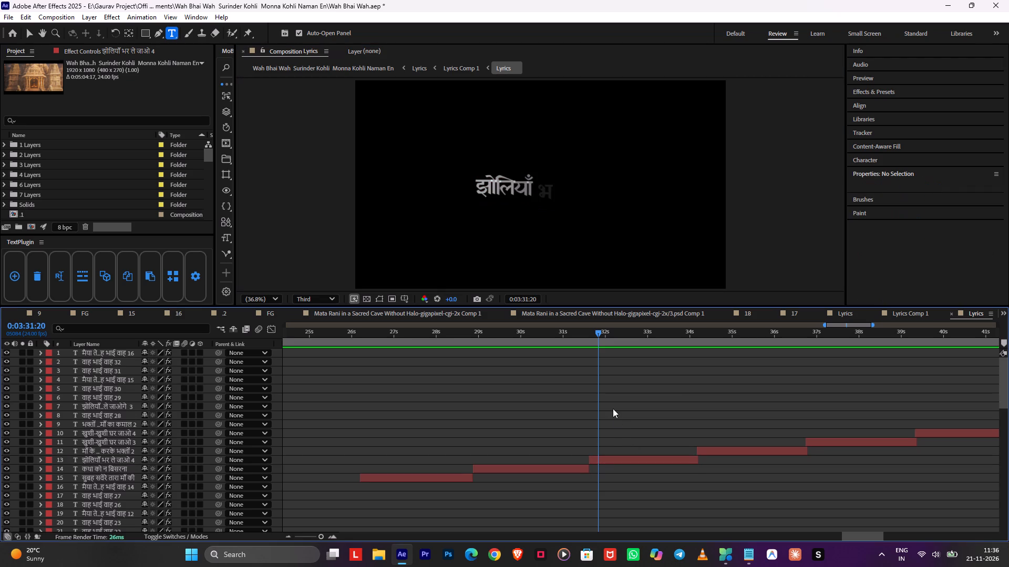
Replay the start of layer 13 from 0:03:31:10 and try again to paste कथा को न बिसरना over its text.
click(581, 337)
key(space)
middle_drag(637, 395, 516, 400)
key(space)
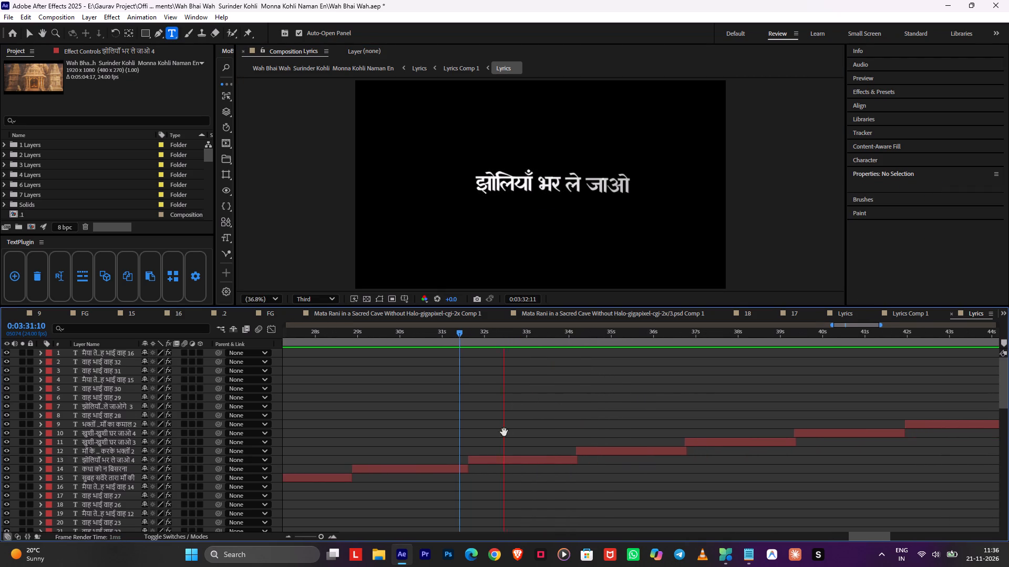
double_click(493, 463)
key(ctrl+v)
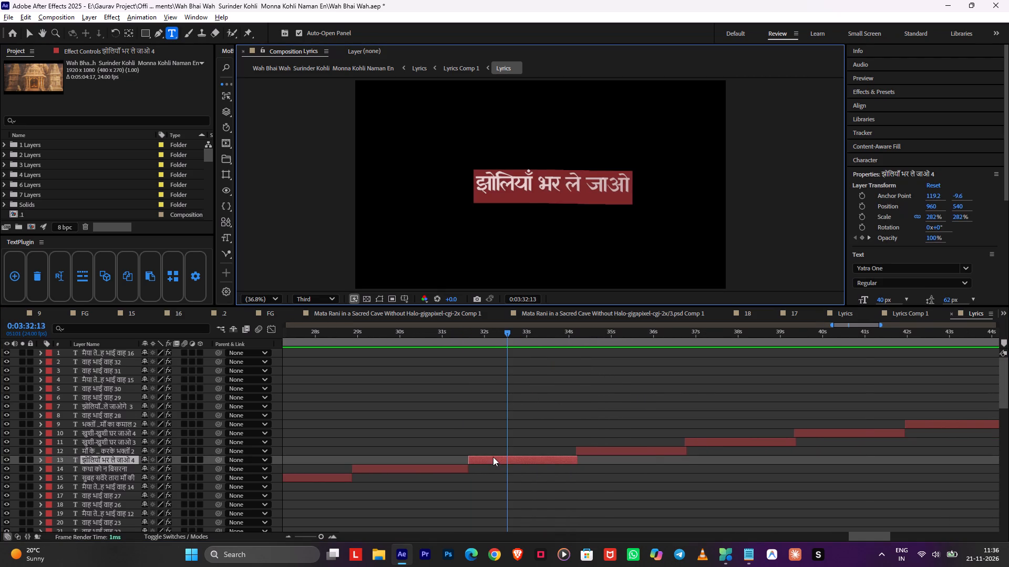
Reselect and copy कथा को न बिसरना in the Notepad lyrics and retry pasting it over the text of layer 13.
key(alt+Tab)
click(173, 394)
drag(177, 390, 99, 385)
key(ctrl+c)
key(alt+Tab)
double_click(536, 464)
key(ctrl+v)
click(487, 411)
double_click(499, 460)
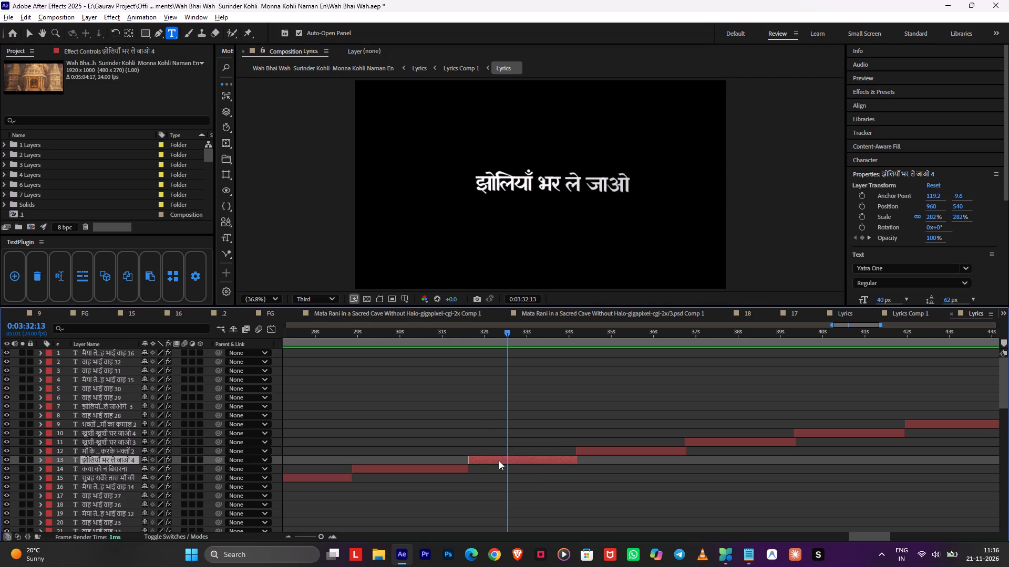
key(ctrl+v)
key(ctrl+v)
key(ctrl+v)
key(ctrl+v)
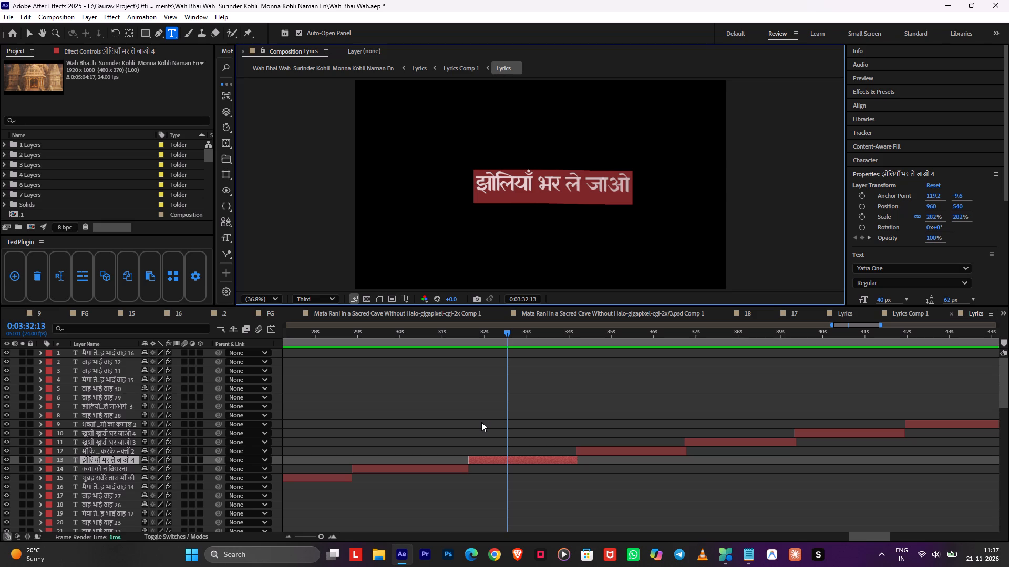
Play back from 0:03:28:10 through layer 14 to the start of layer 13 to check the lyric timing.
click(464, 406)
drag(466, 337, 333, 354)
key(space)
middle_drag(513, 383, 426, 390)
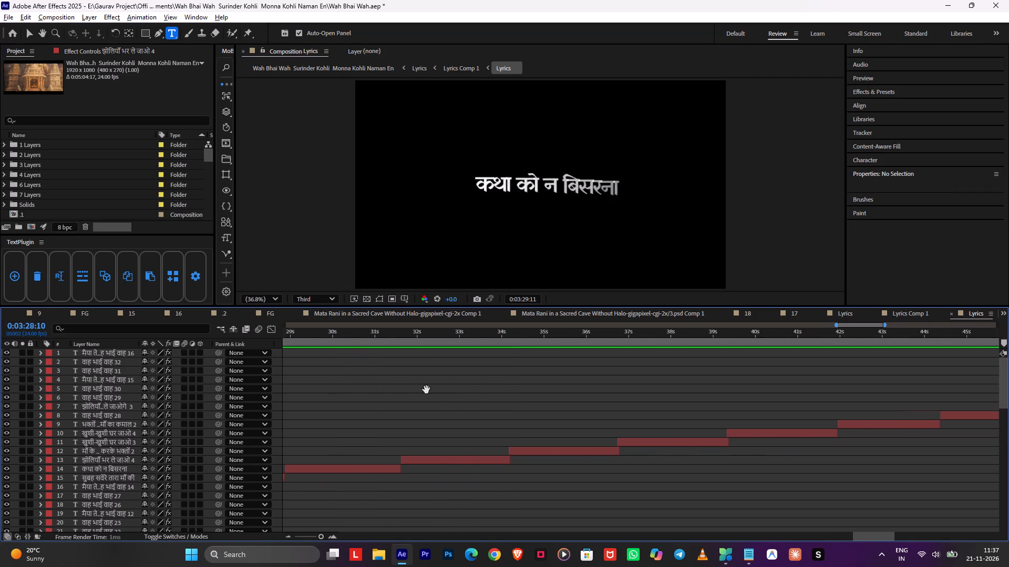
middle_drag(426, 390, 337, 392)
key(space)
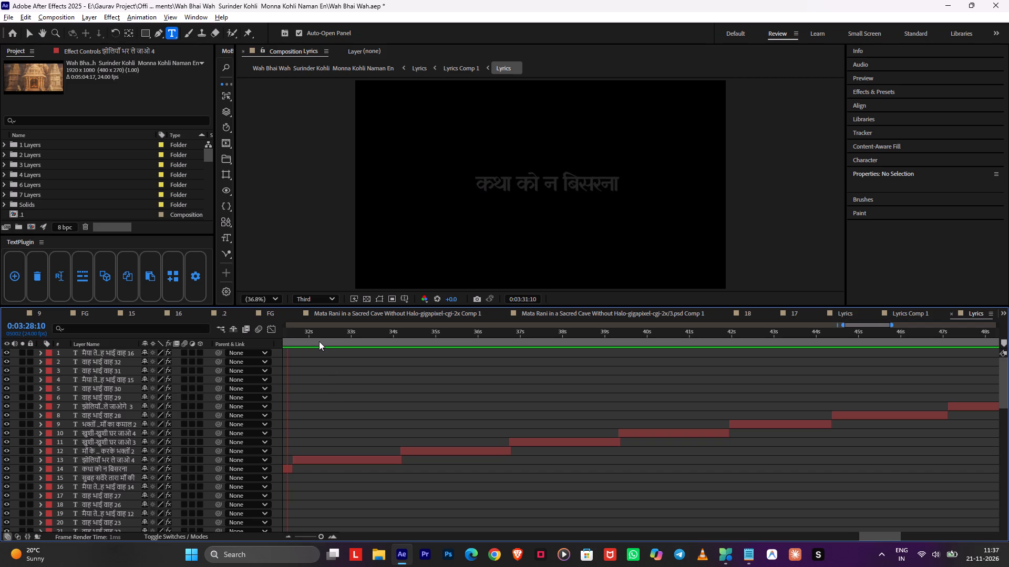
key(space)
key(space)
Delete all of the existing text झोलियाँ भर ले जाओ inside layer 13, leaving the layer in place.
double_click(336, 463)
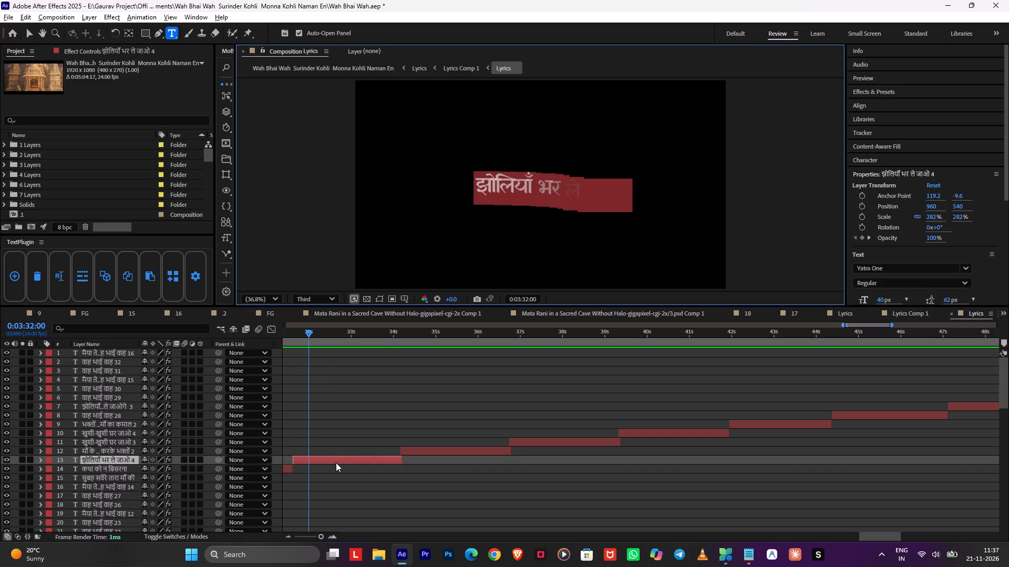
key(ctrl+v)
key(ctrl+v)
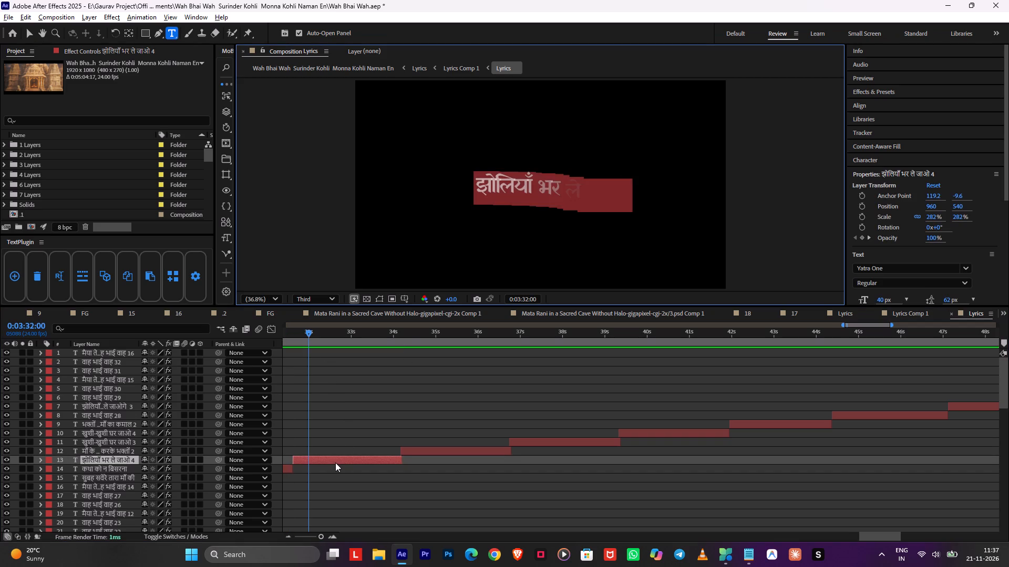
key(Delete)
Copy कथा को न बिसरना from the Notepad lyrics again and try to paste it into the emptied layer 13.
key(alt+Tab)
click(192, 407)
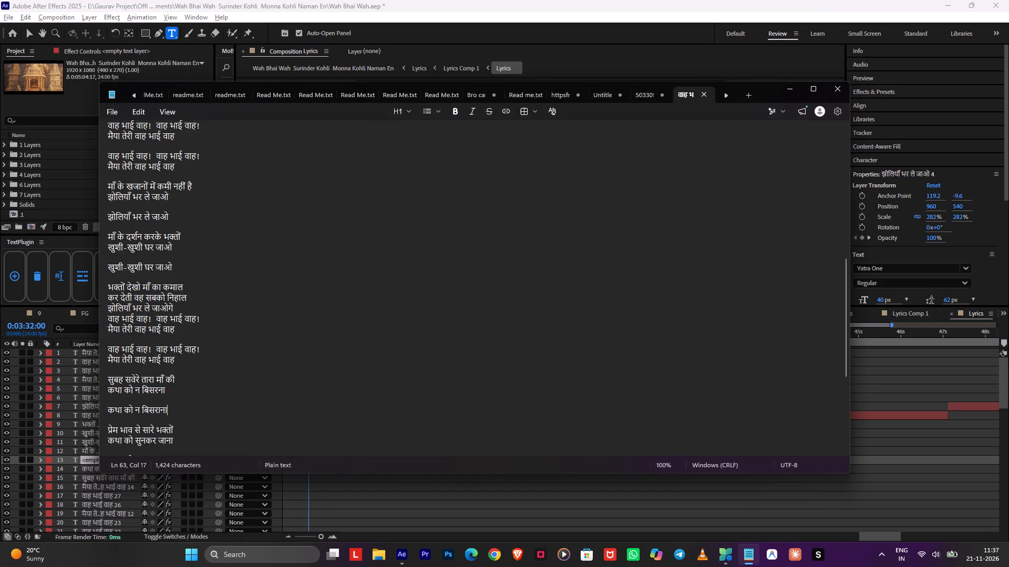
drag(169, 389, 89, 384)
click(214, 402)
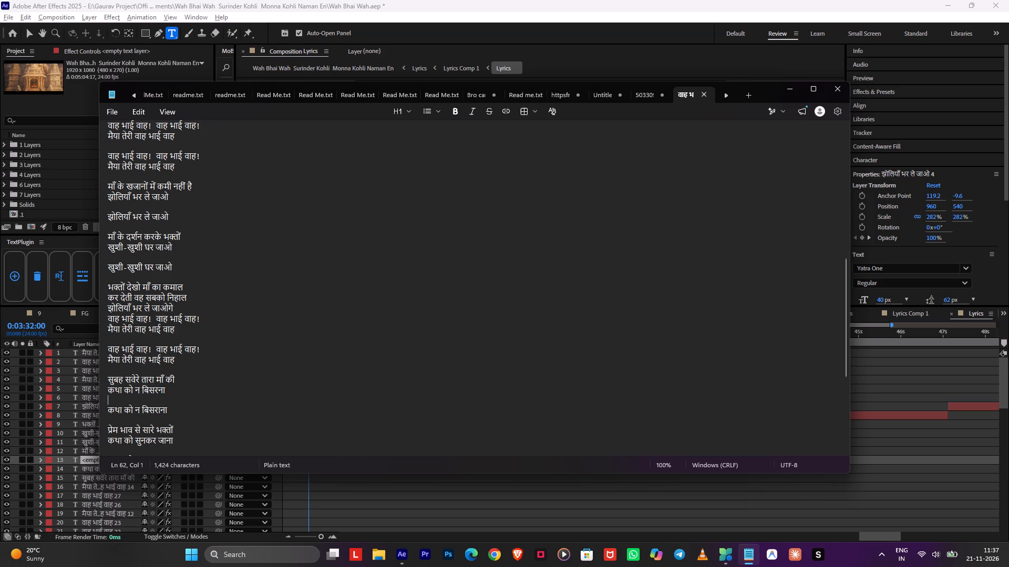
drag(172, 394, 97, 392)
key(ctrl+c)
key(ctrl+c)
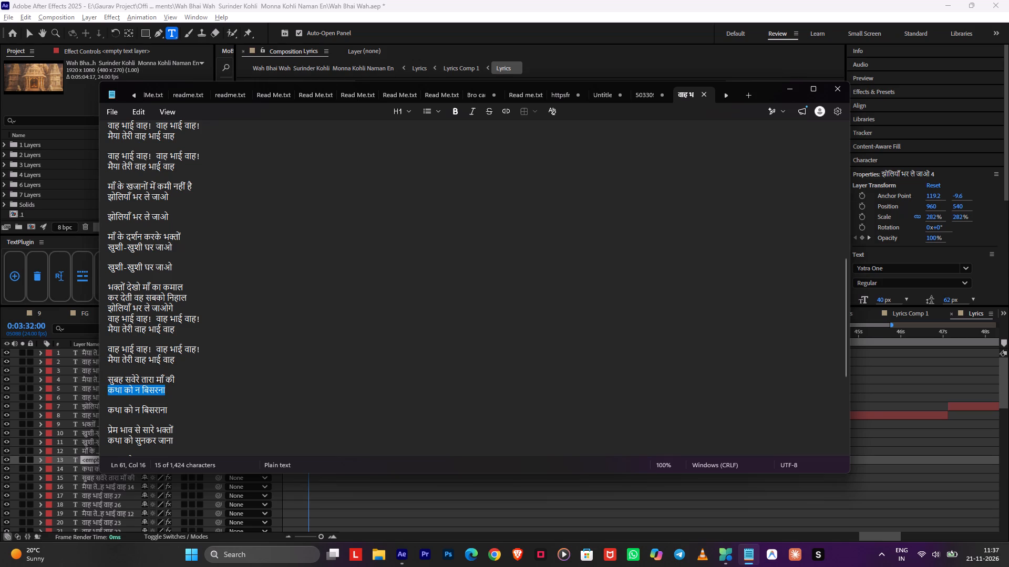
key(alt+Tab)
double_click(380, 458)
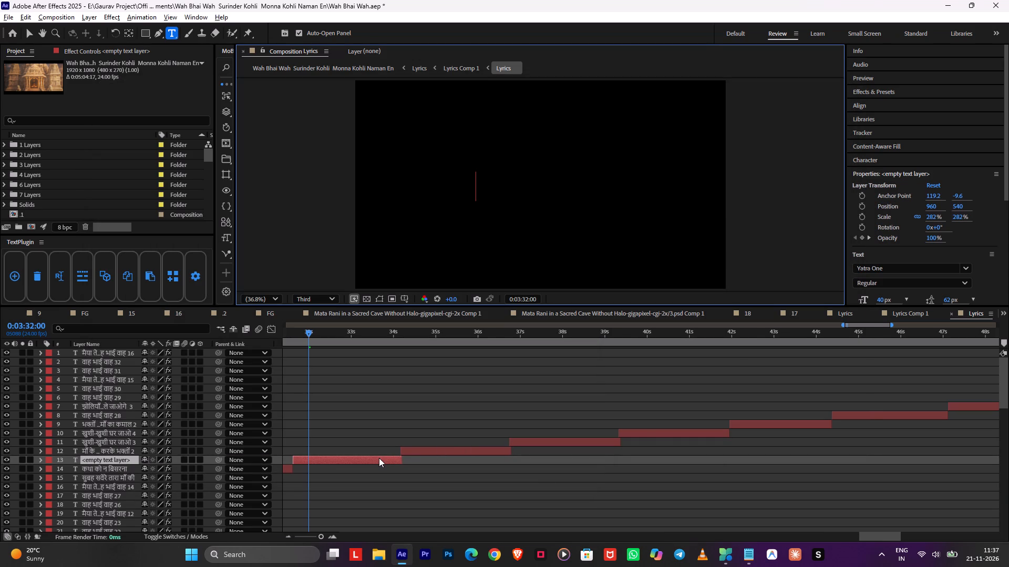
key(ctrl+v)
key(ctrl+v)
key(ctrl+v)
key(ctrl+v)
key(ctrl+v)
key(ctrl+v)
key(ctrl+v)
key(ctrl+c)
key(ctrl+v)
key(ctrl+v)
Copy the whole line कथा को न बिसरना from the Notepad lyrics and paste it into the emptied text layer 13.
key(alt+Tab)
double_click(138, 397)
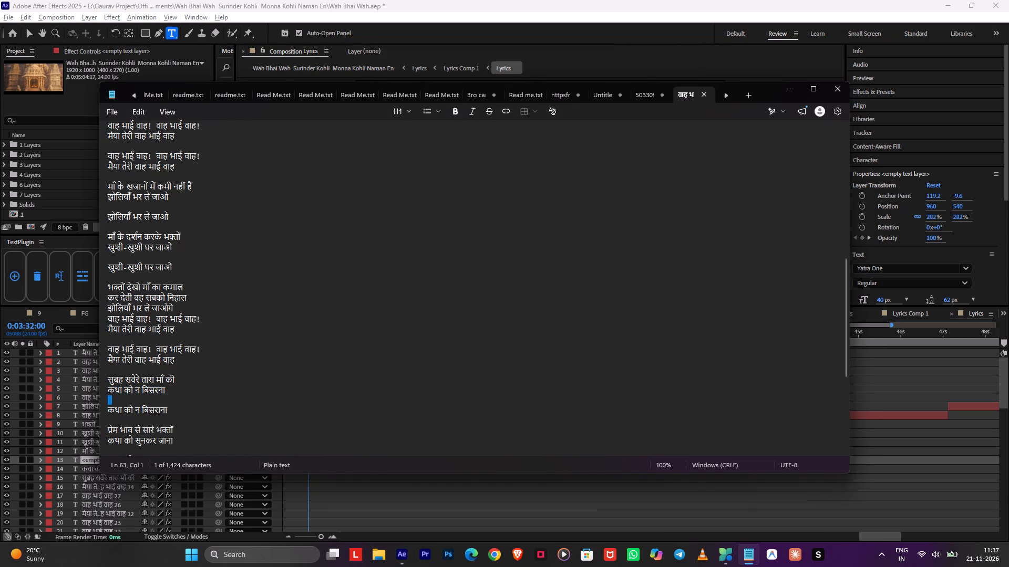
triple_click(140, 392)
key(ctrl+c)
key(ctrl+c)
key(alt+Tab)
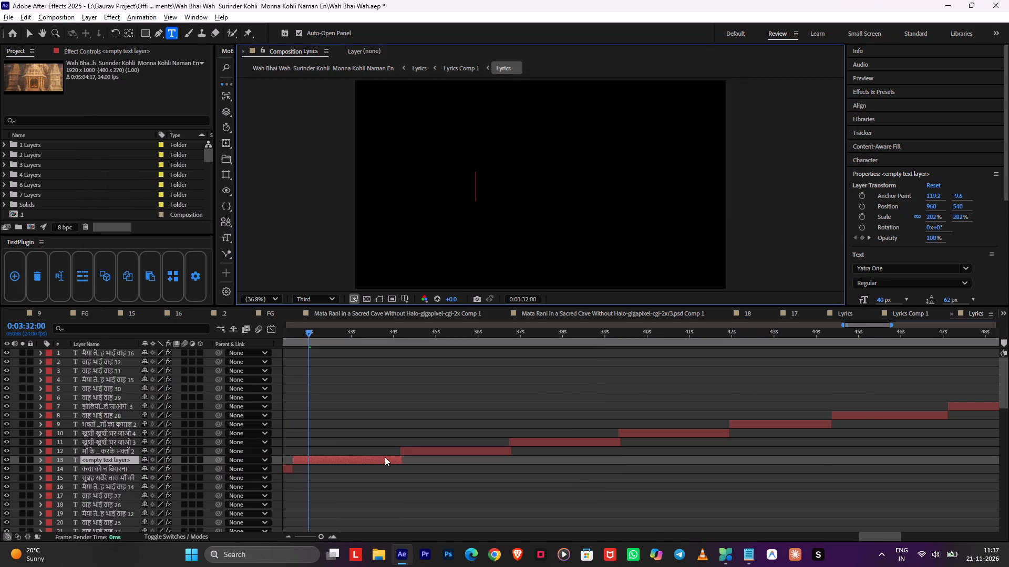
double_click(363, 457)
key(ctrl+v)
key(ctrl+v)
key(ctrl+v)
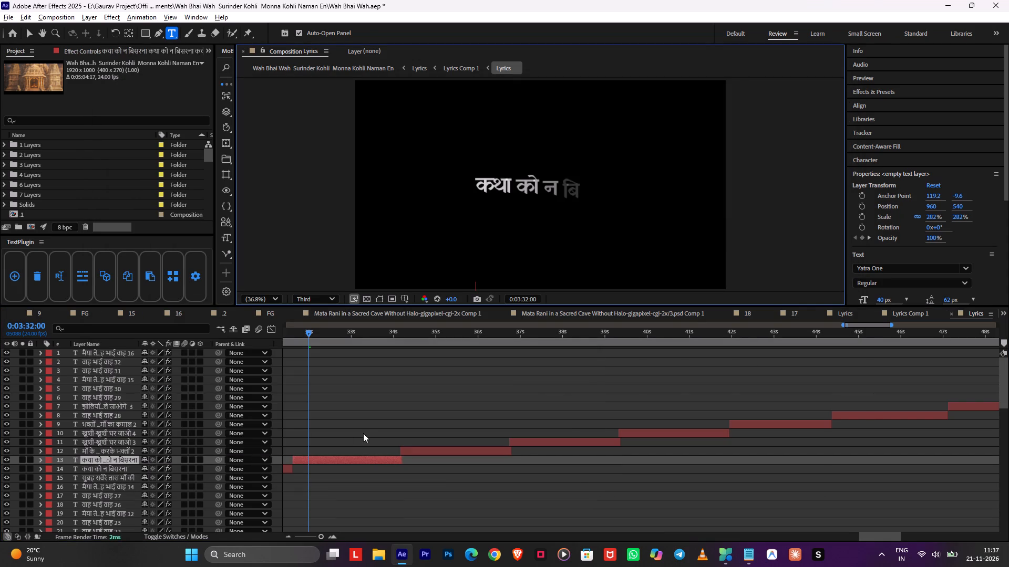
Undo the repeated pastes in layer 13, keeping a single कथा को न बिसरना, and play it back from 0:03:31:12.
key(ctrl+z)
key(ctrl+z)
key(ctrl+z)
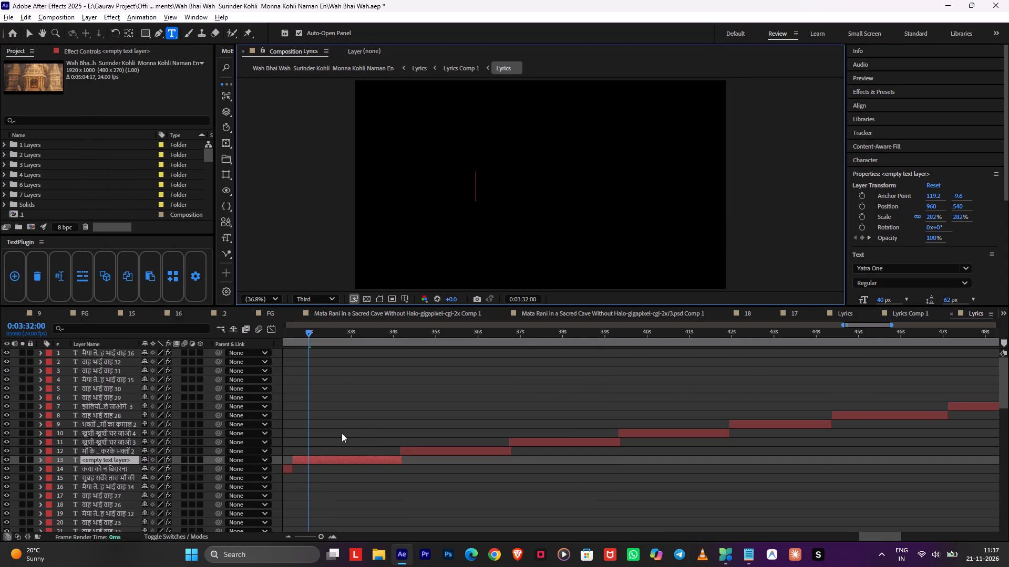
key(ctrl+shift+z)
click(336, 425)
drag(302, 334, 301, 334)
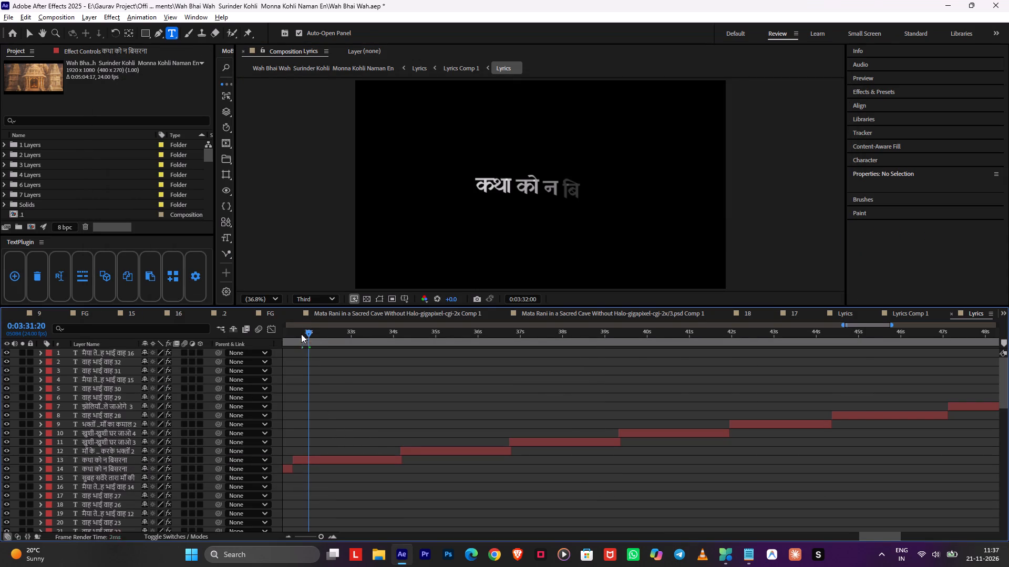
drag(301, 334, 287, 337)
key(space)
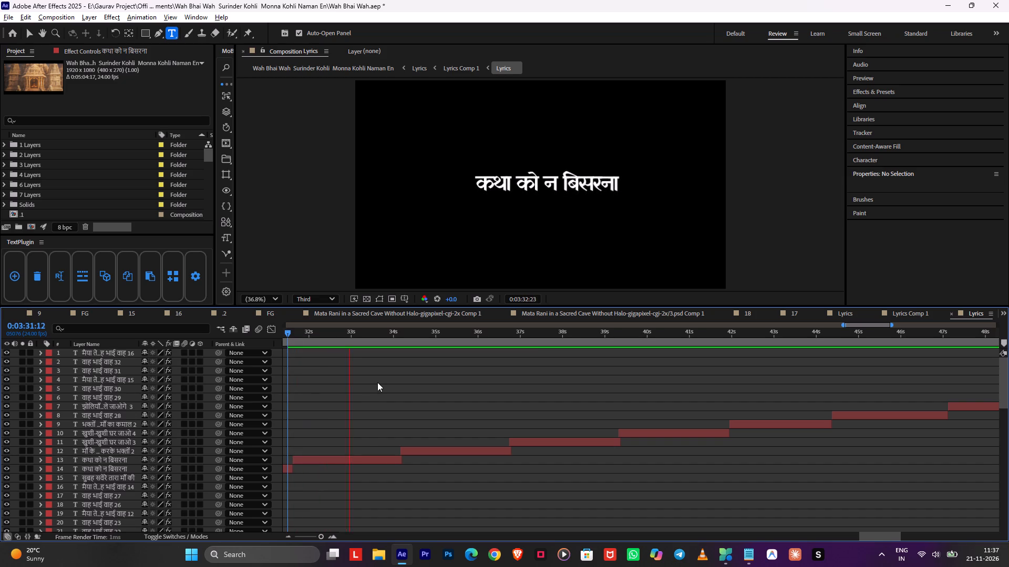
key(space)
Replace layer 12's text with प्रेम भाव से सारे भक्तों from the Notepad lyrics and play it back from 0:03:33:19.
key(alt+Tab)
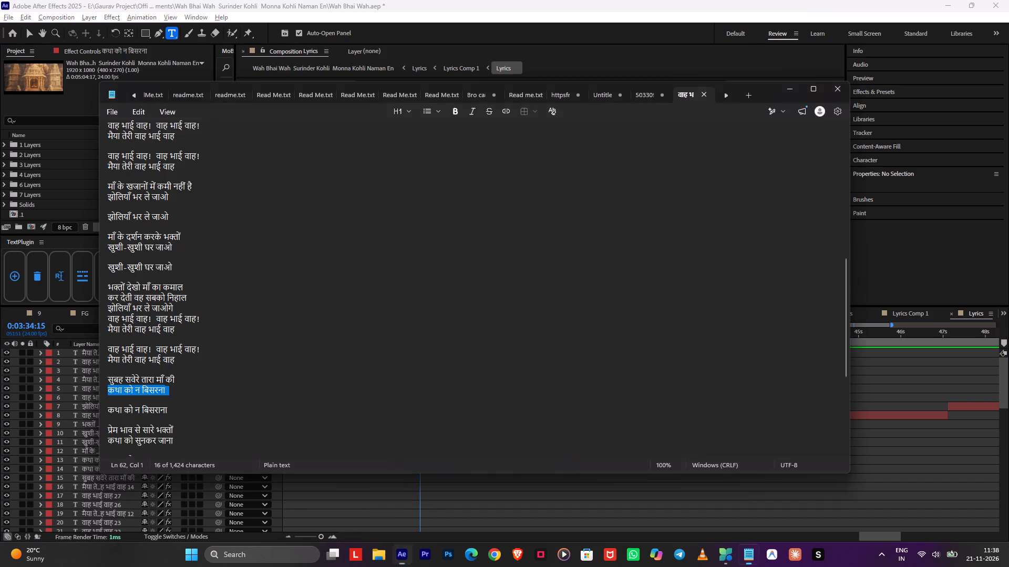
scroll(324, 402, down, 2)
drag(178, 367, 146, 367)
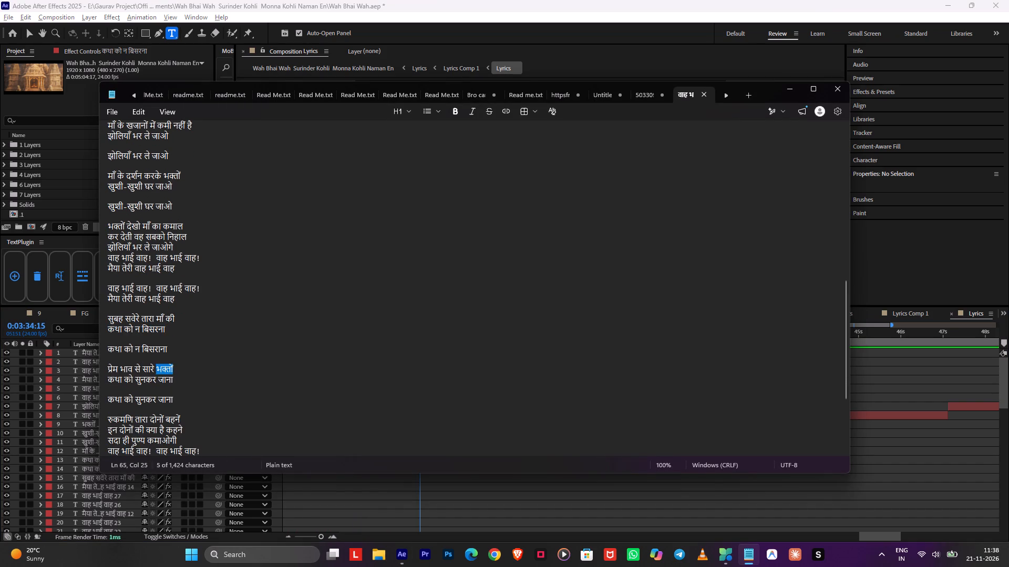
drag(146, 367, 92, 367)
key(ctrl+c)
key(alt+Tab)
double_click(417, 448)
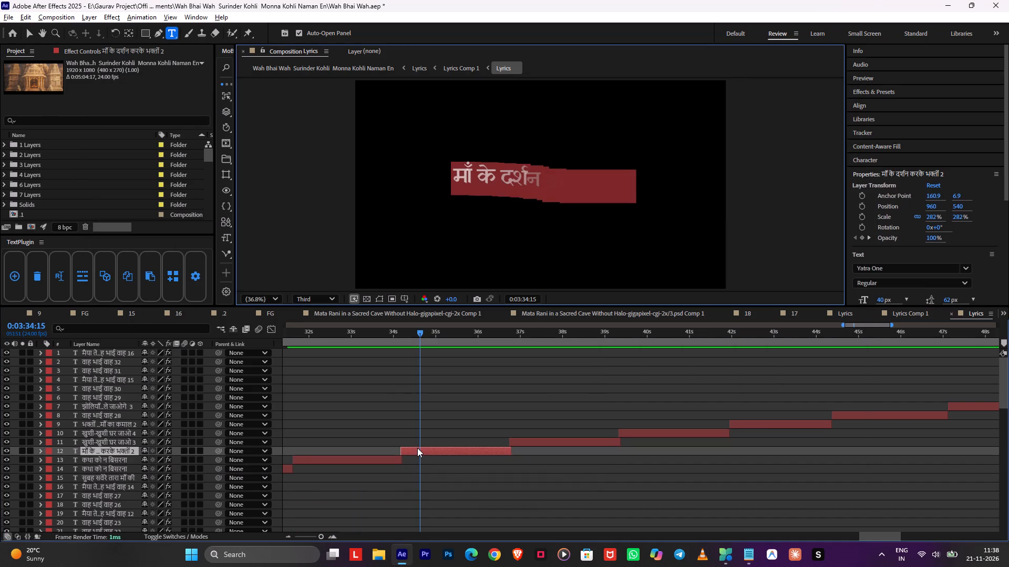
key(ctrl+v)
click(417, 429)
click(384, 341)
key(space)
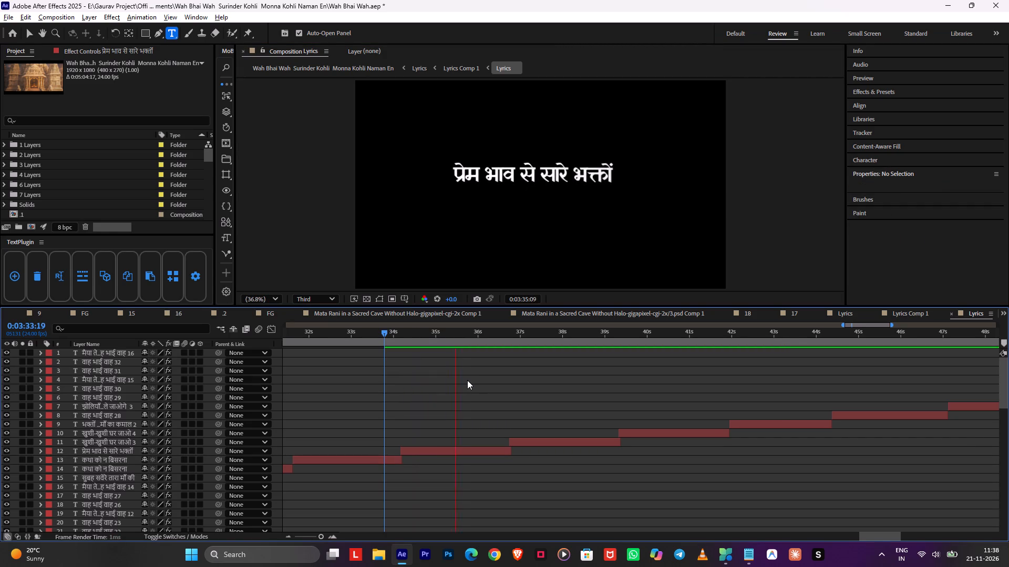
key(space)
Replace layer 11's text with कथा को सुनकर जाना from the Notepad lyrics and play it back from 0:03:36:06.
key(alt+Tab)
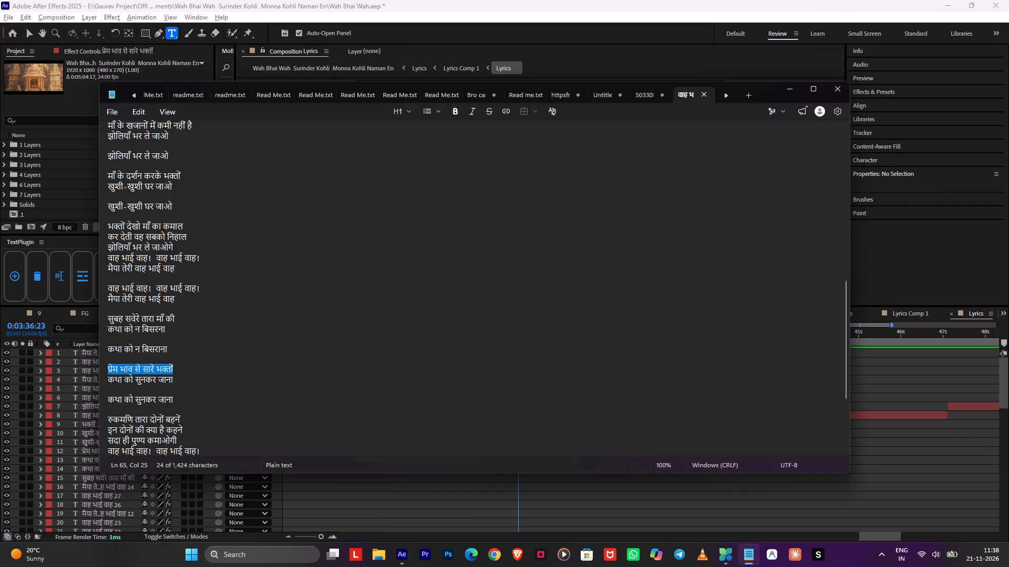
drag(177, 384, 98, 382)
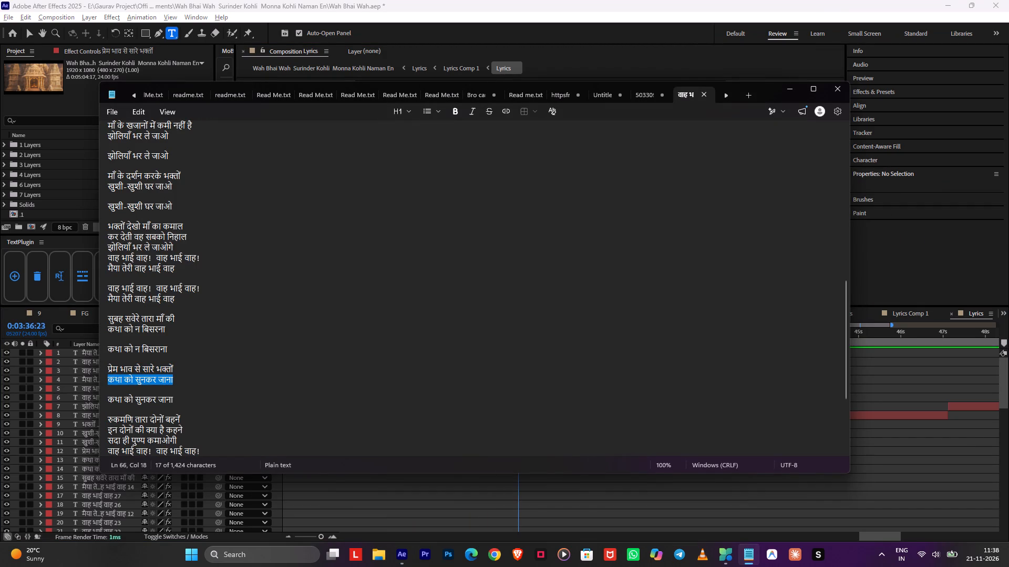
scroll(196, 380, down, 1)
key(ctrl+c)
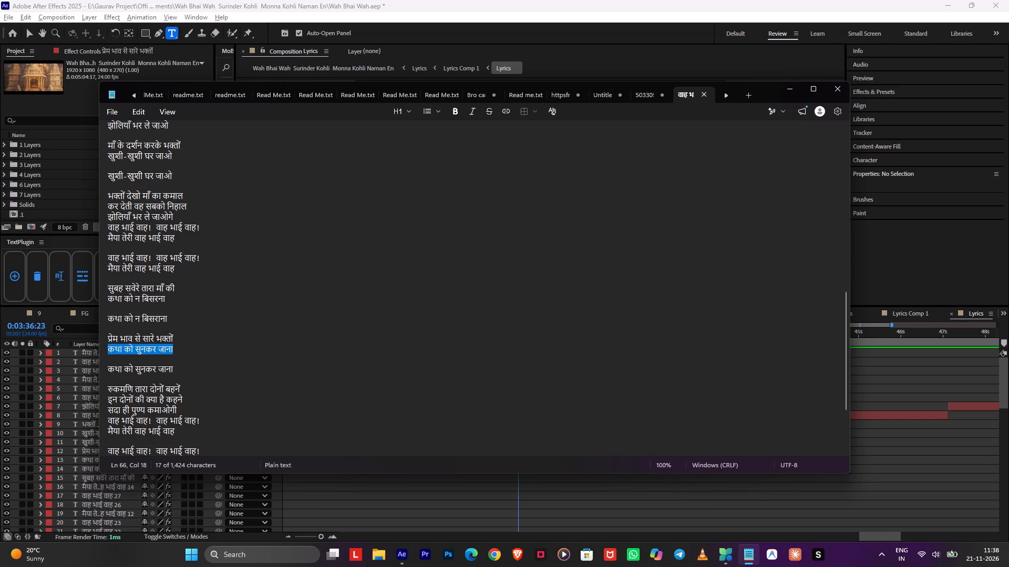
key(alt+Tab)
double_click(548, 444)
key(ctrl+v)
click(536, 396)
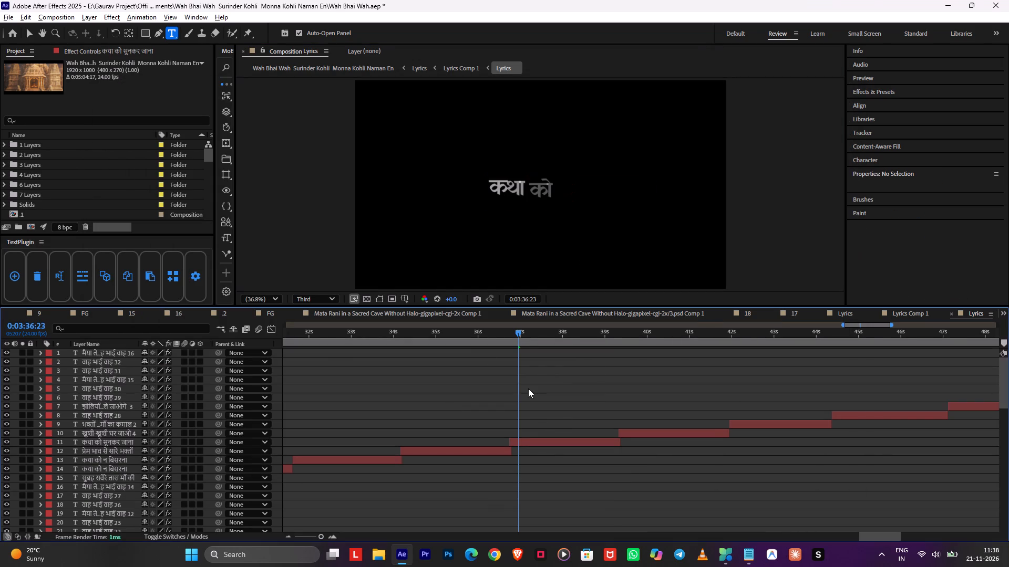
click(486, 330)
key(space)
middle_drag(582, 373, 564, 377)
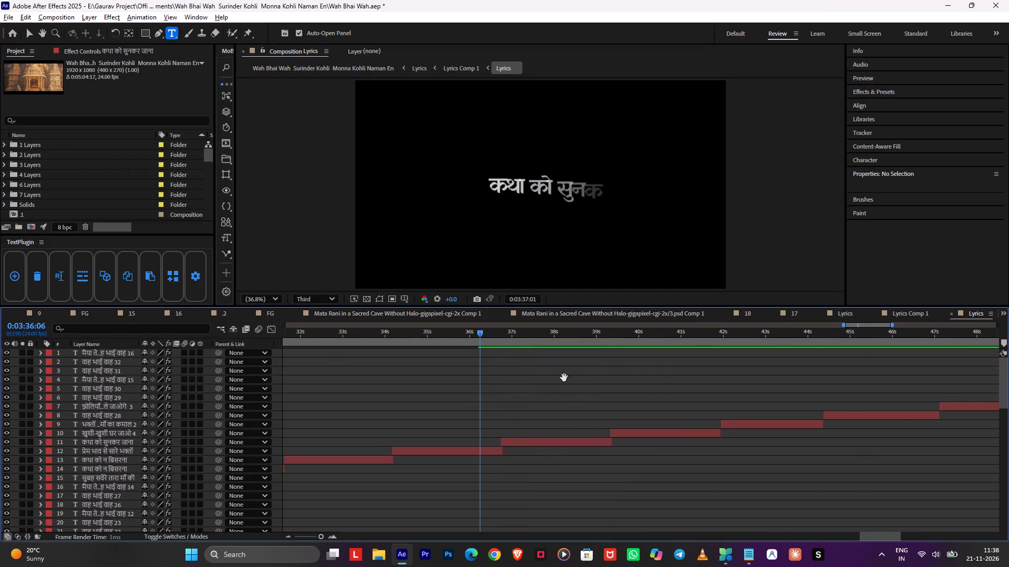
middle_drag(564, 377, 370, 382)
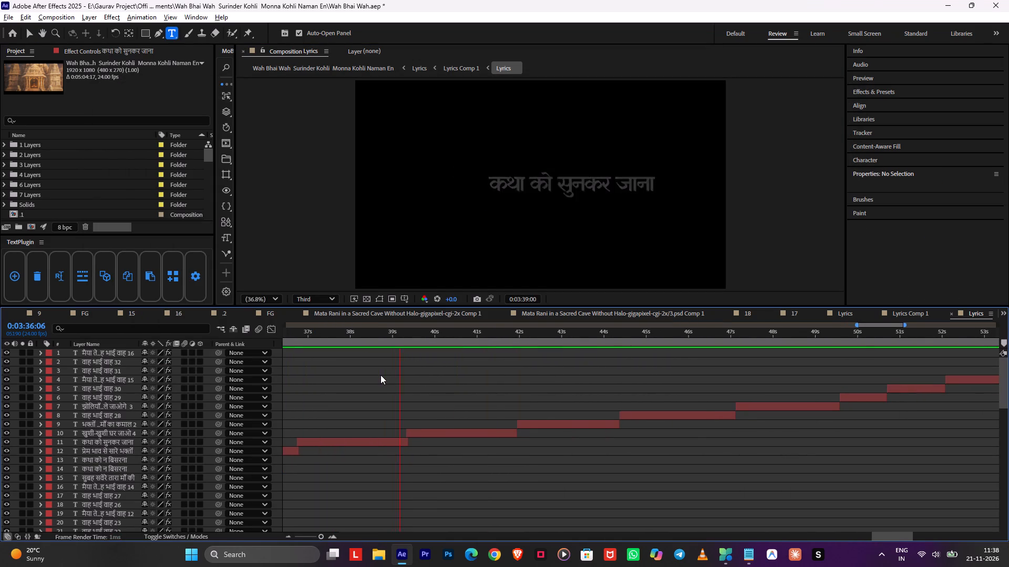
key(space)
Replace layer 10's text with the copied कथा को सुनकर जाना, start playback from 0:03:39:14, and save the project.
double_click(436, 429)
key(ctrl+v)
click(442, 406)
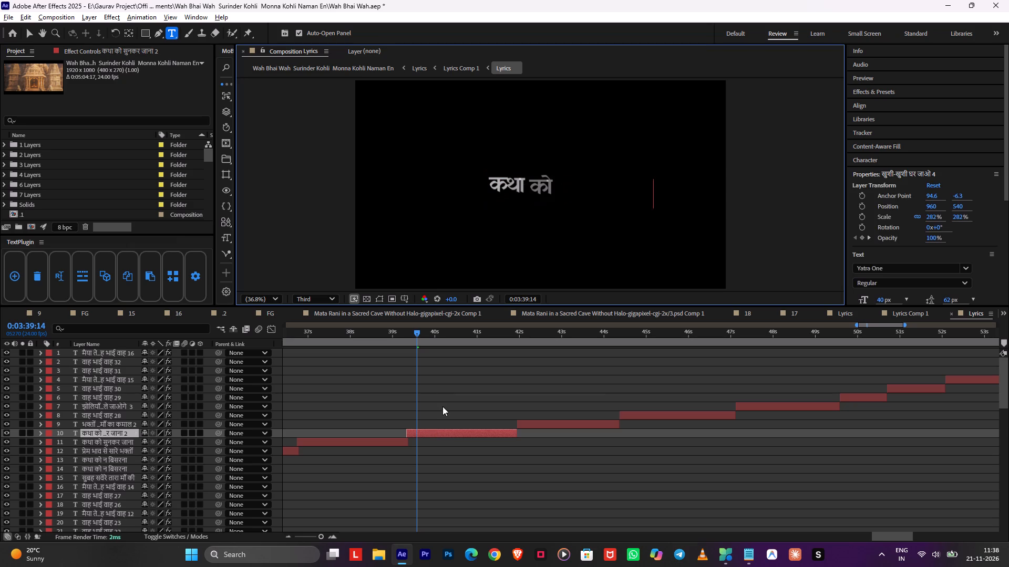
key(space)
key(ctrl+s)
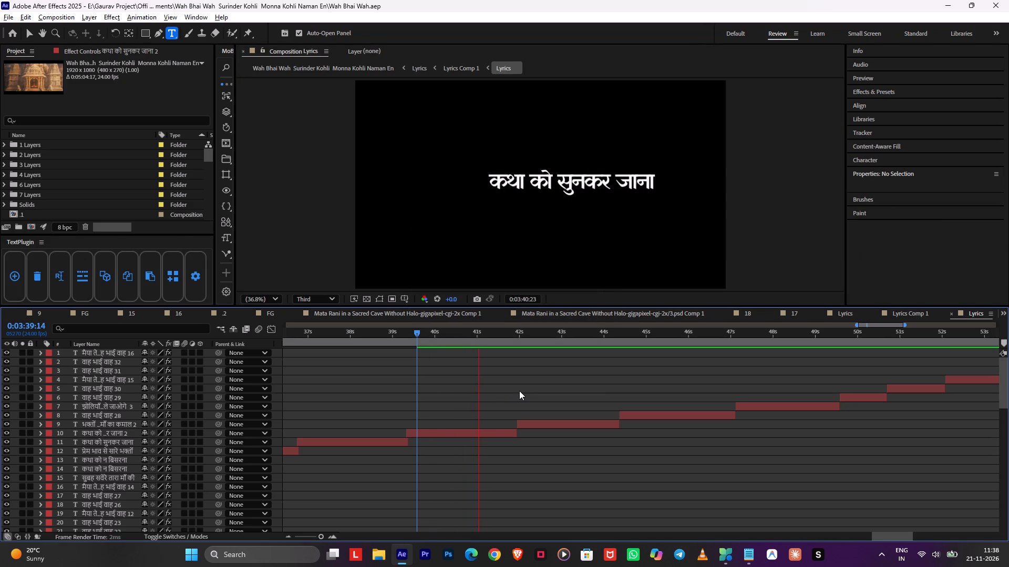
Replace layer 9's text with रुकमणि तारा दोनों बहनें from the Notepad lyrics and play it back from 0:03:41:19.
click(558, 336)
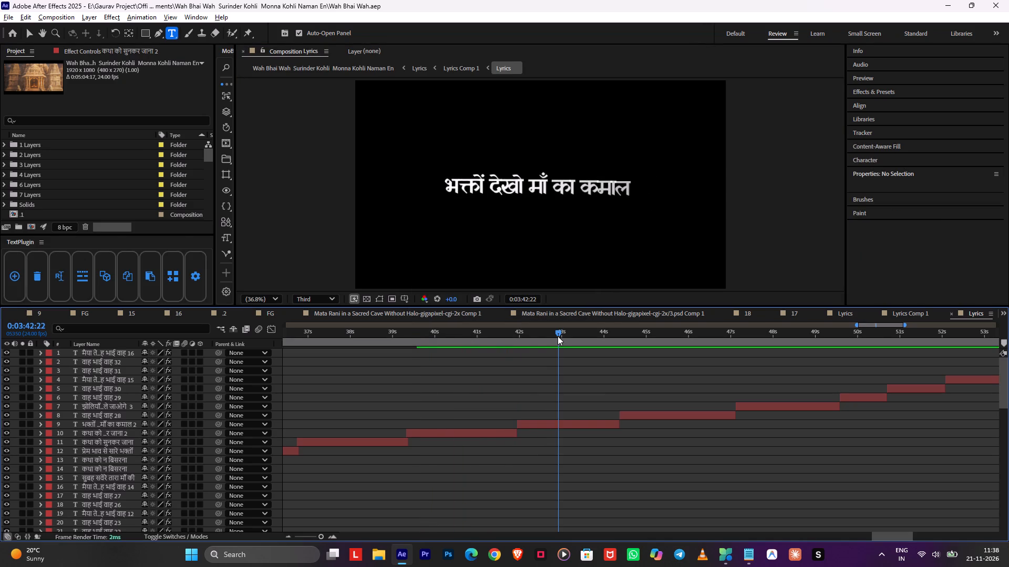
key(alt+Tab)
drag(184, 382, 114, 379)
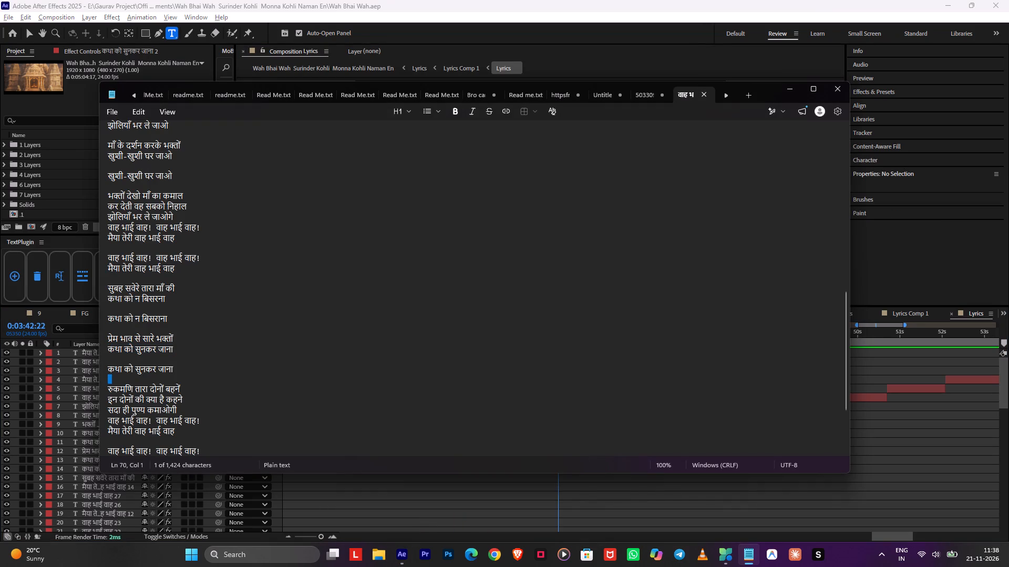
drag(114, 379, 105, 379)
click(180, 385)
drag(186, 387, 98, 384)
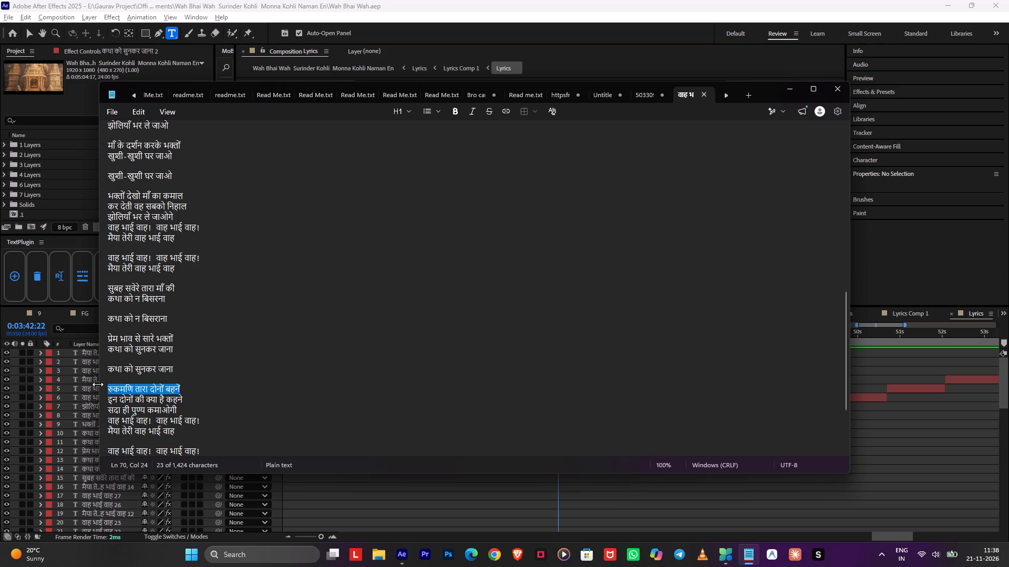
key(ctrl+c)
key(alt+Tab)
double_click(558, 427)
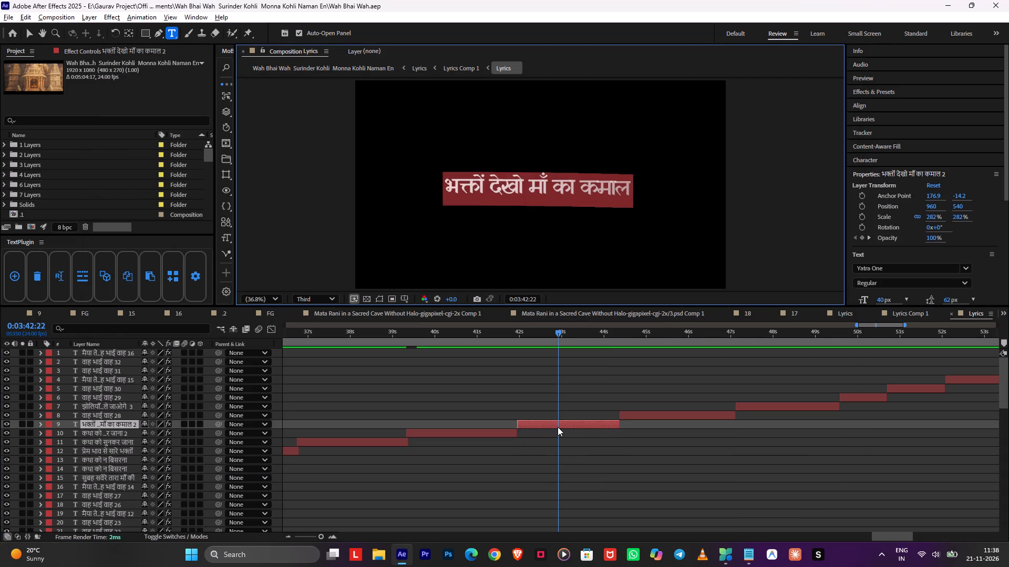
key(ctrl+v)
click(539, 390)
click(511, 339)
key(space)
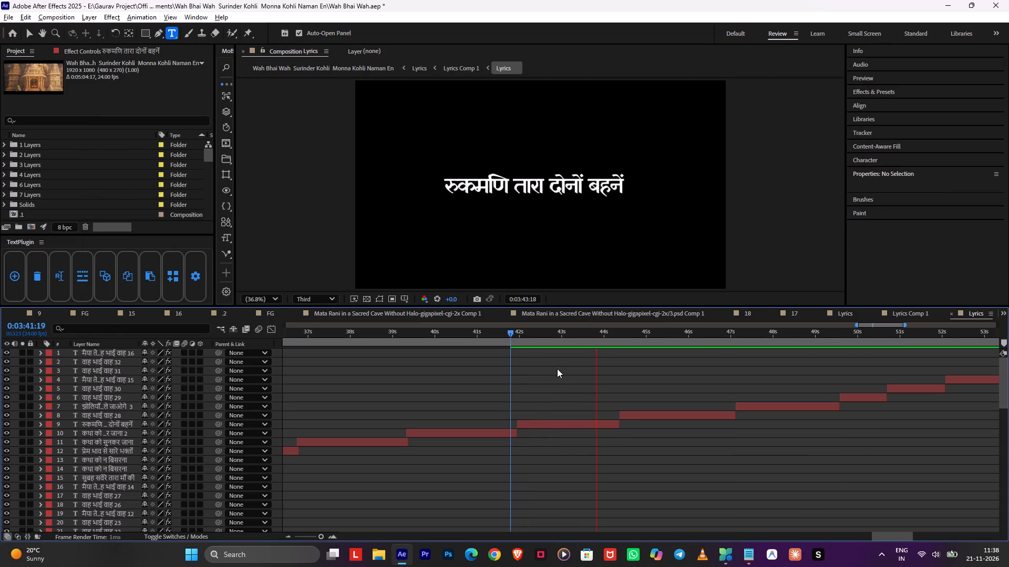
key(space)
Replace layer 8's text with इन दोनों की क्या है कहने from the Notepad lyrics and play it back from 0:03:44:02.
key(alt+Tab)
drag(193, 398, 160, 399)
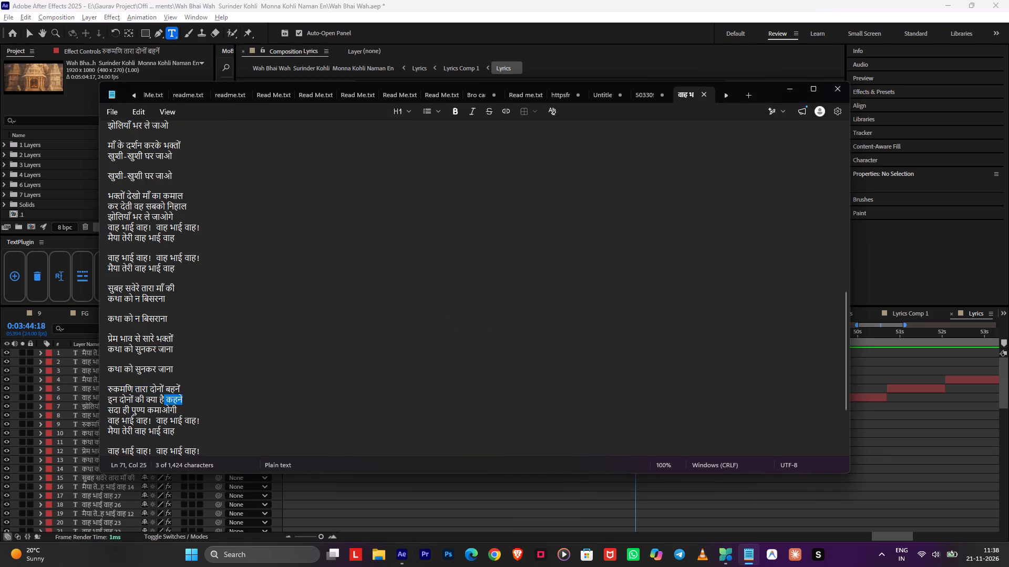
drag(160, 399, 99, 399)
key(ctrl+c)
key(alt+Tab)
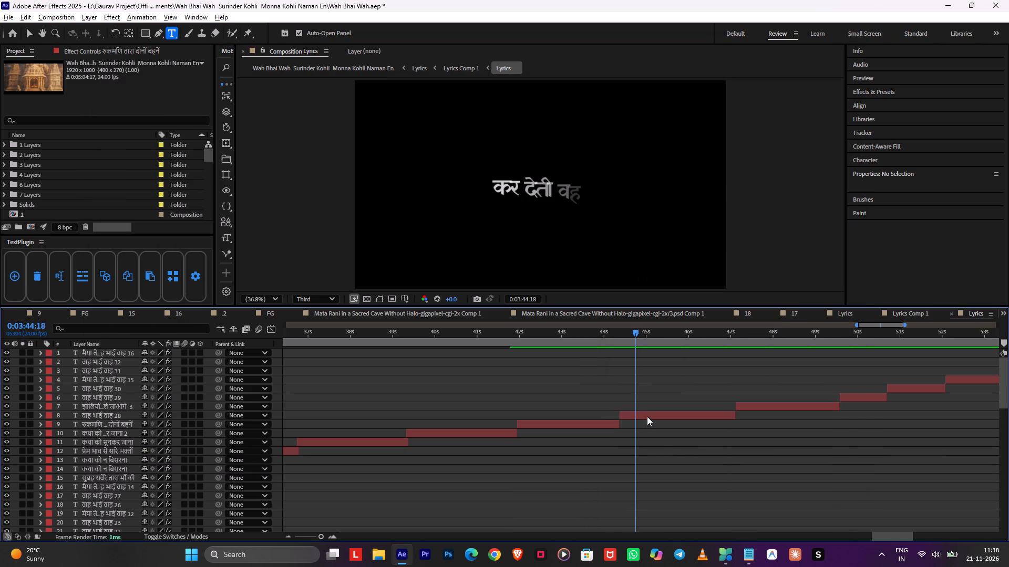
double_click(647, 415)
key(ctrl+v)
click(654, 384)
click(607, 340)
key(space)
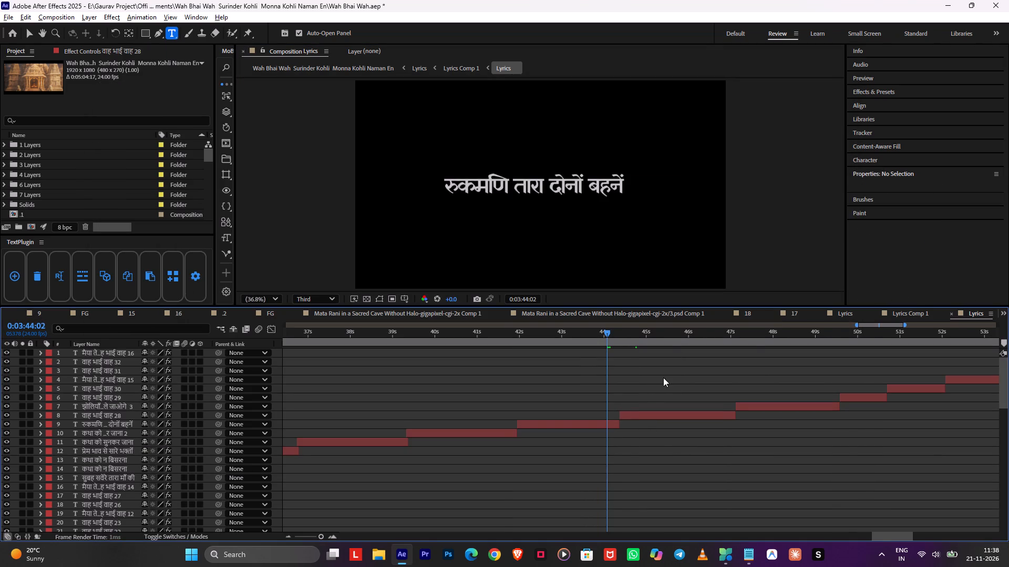
middle_drag(663, 377, 410, 394)
Replace layer 7's text with सदा ही पुण्य कमाओगी from the Notepad lyrics and play it back from 0:03:47:03.
key(alt+Tab)
drag(195, 409, 187, 409)
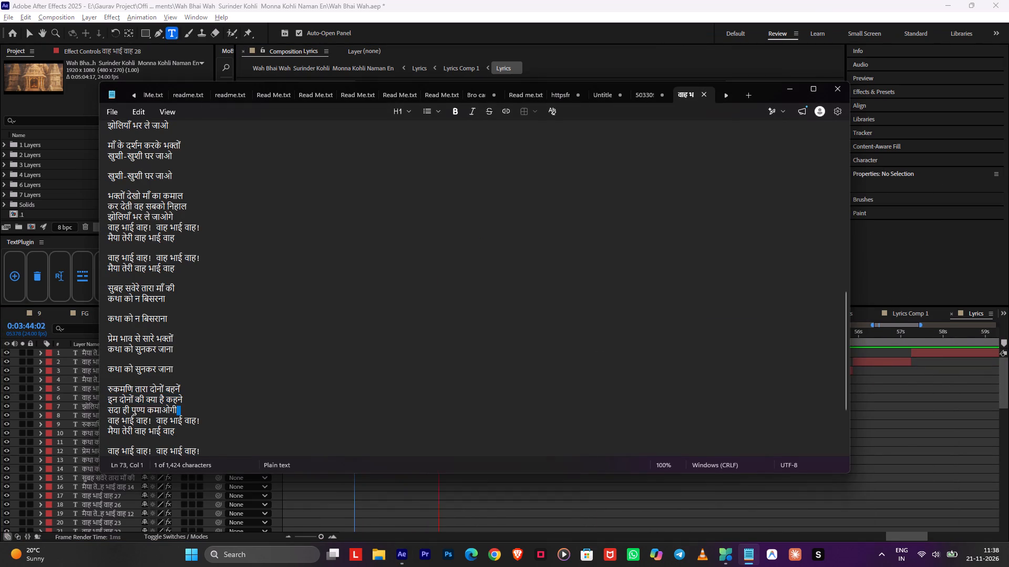
drag(187, 409, 98, 411)
key(ctrl+c)
key(alt+Tab)
key(space)
double_click(515, 406)
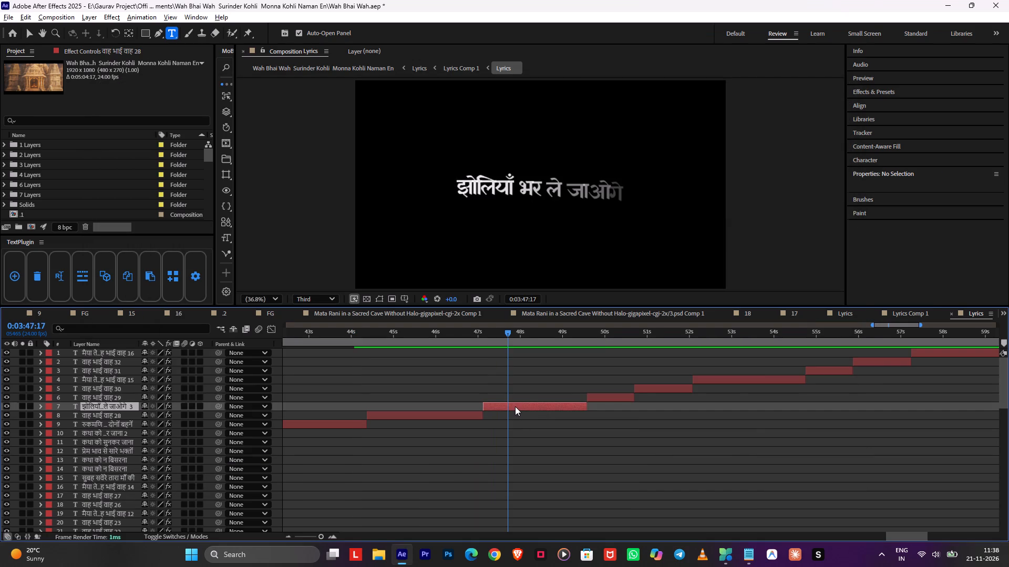
key(ctrl+v)
click(518, 392)
click(483, 340)
key(space)
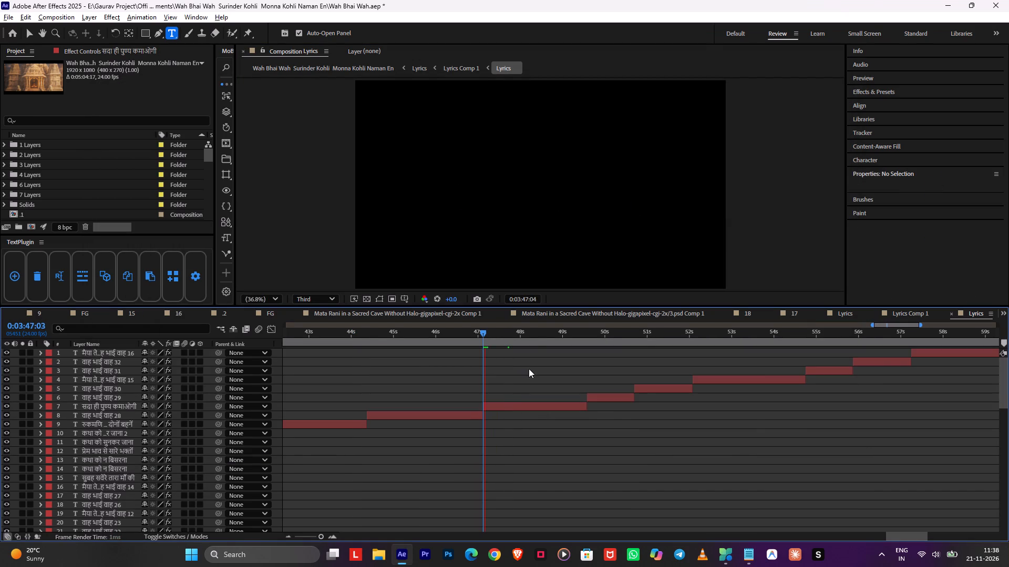
Copy the वाह भाई वाह! वाह भाई वाह! line below सदा ही पुण्य कमाओगी in the Notepad lyrics and return to After Effects.
key(alt+Tab)
drag(208, 419, 205, 419)
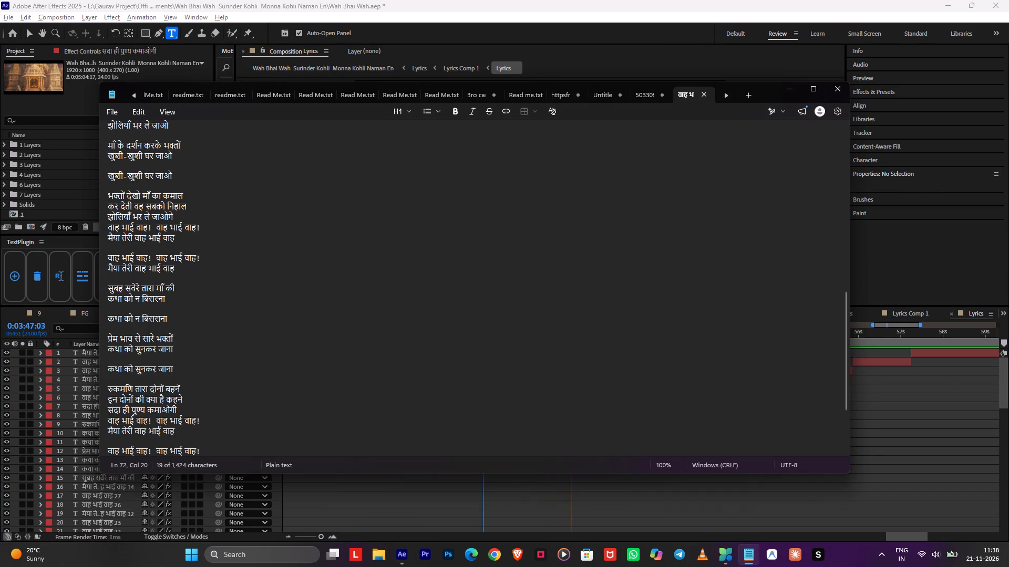
drag(205, 419, 89, 420)
key(ctrl+c)
key(alt+Tab)
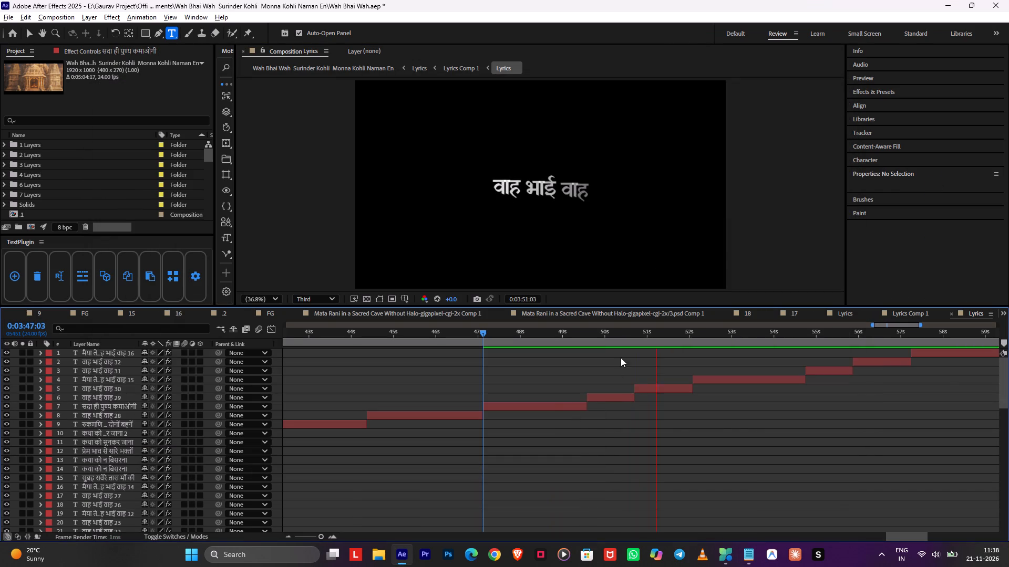
Review the playback of the refrain layers after सदा ही पुण्य कमाओगी and set the current time to 0:03:59:21, where the last layer ends.
middle_drag(734, 431, 486, 445)
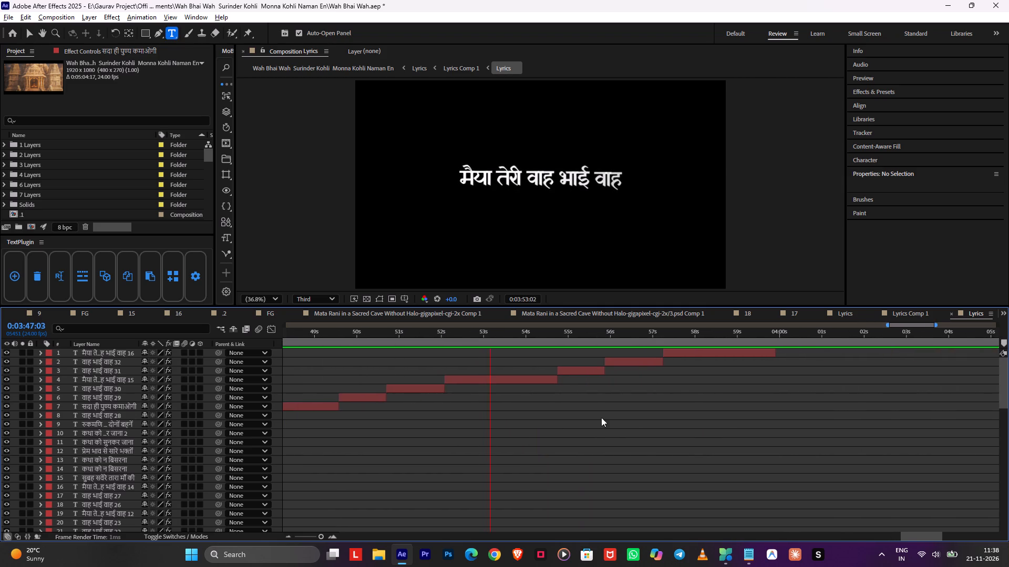
middle_drag(612, 416, 440, 454)
alt+scroll(467, 412, down, 2)
scroll(496, 405, up, 2)
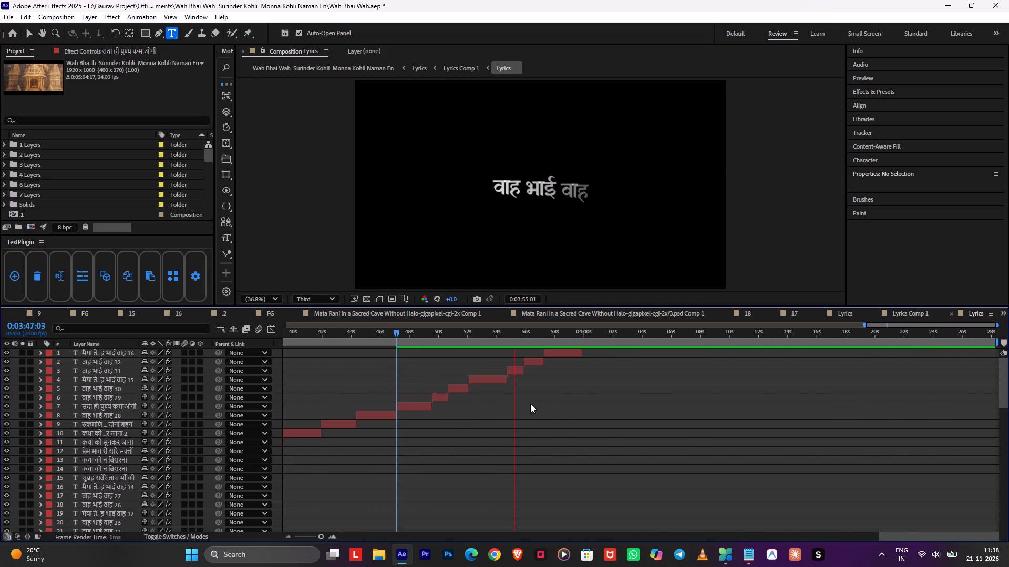
scroll(531, 403, up, 2)
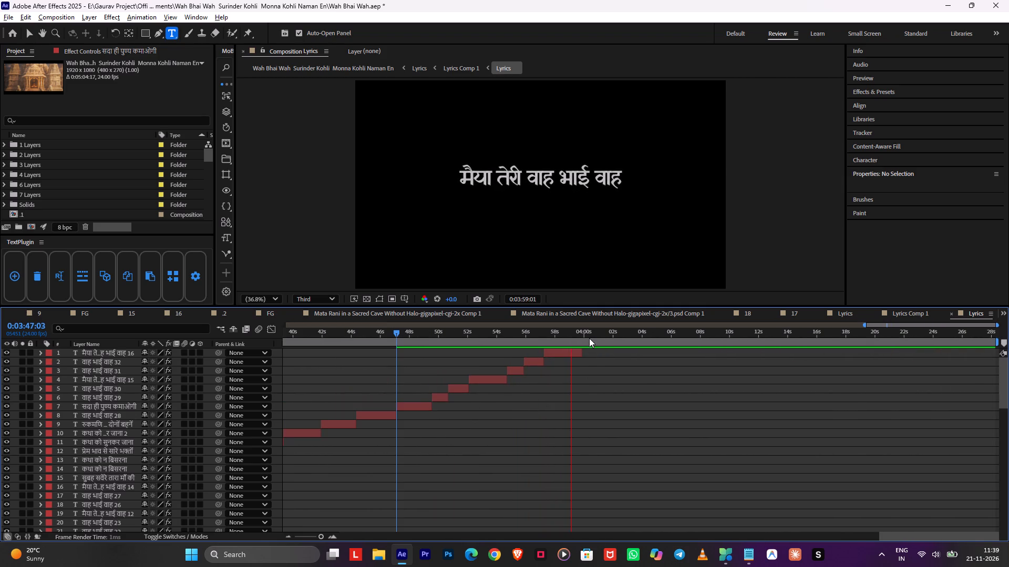
drag(593, 337, 586, 342)
key(space)
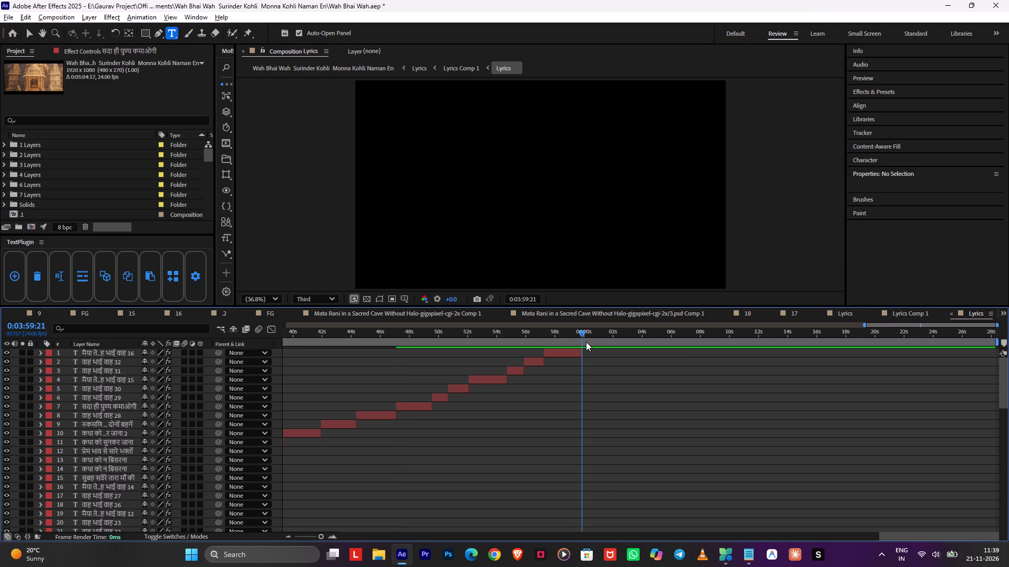
click(584, 329)
Duplicate the song's first 17 text layers, from वाह भाई वाह through मैया मेरी खूब सजेगी 2, and move the duplicates to the top of the layer stack.
alt+scroll(579, 364, down, 7)
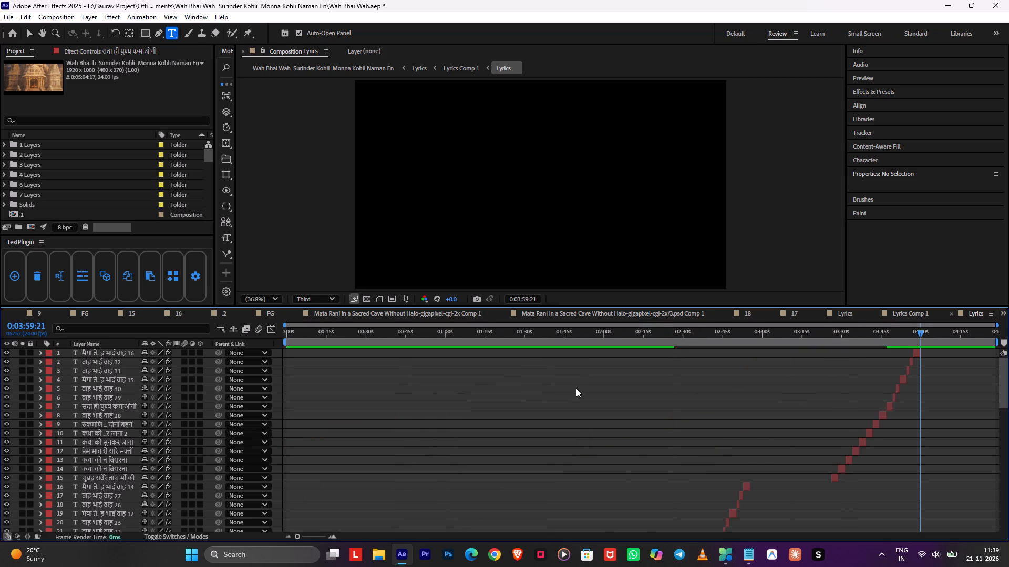
alt+scroll(576, 388, down, 4)
scroll(535, 436, up, 1)
scroll(535, 436, down, 1)
scroll(535, 436, up, 1)
scroll(535, 436, down, 1)
scroll(535, 436, up, 1)
scroll(535, 436, down, 20)
scroll(535, 436, down, 1)
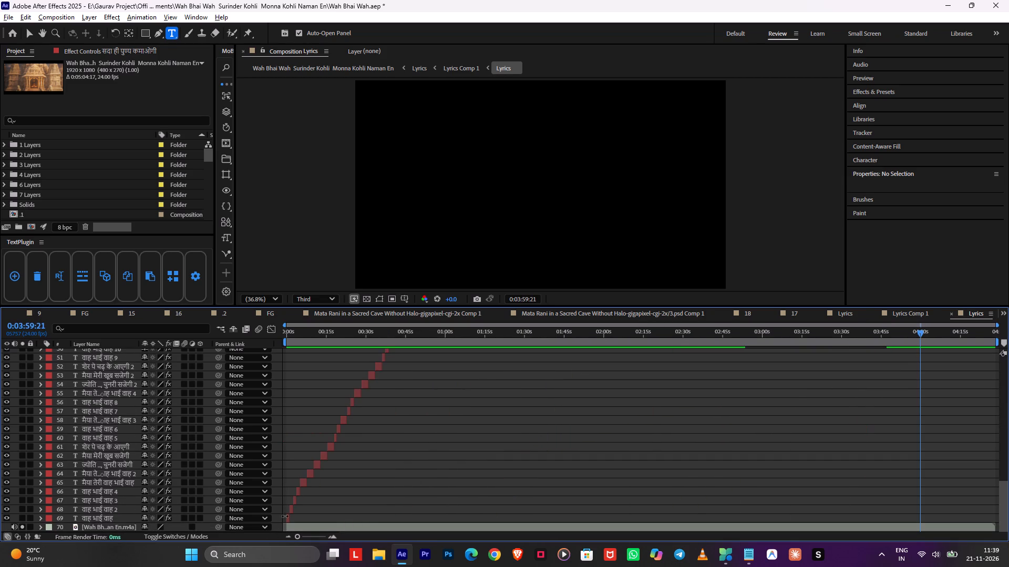
click(285, 516)
shift+click(313, 476)
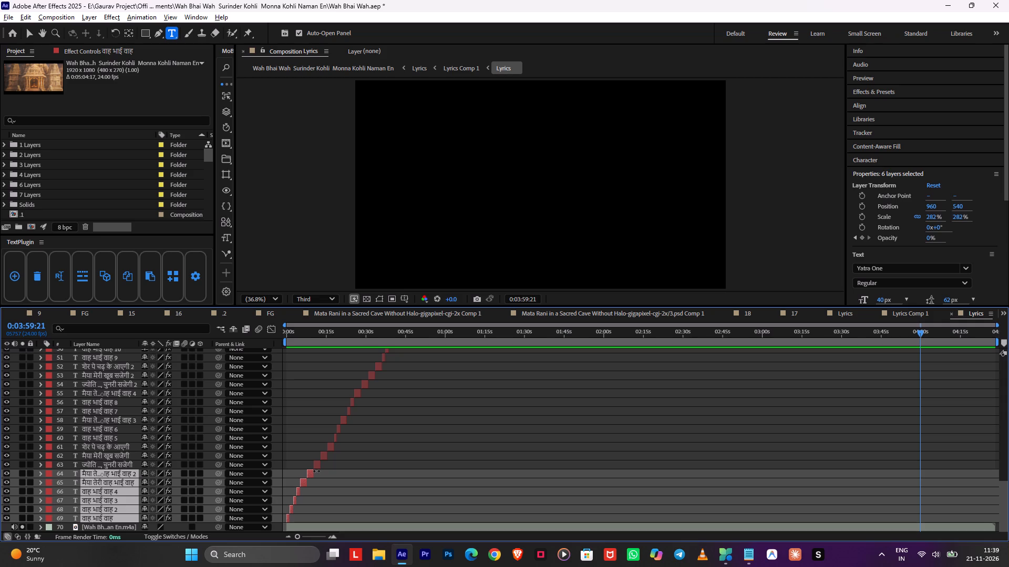
shift+click(342, 419)
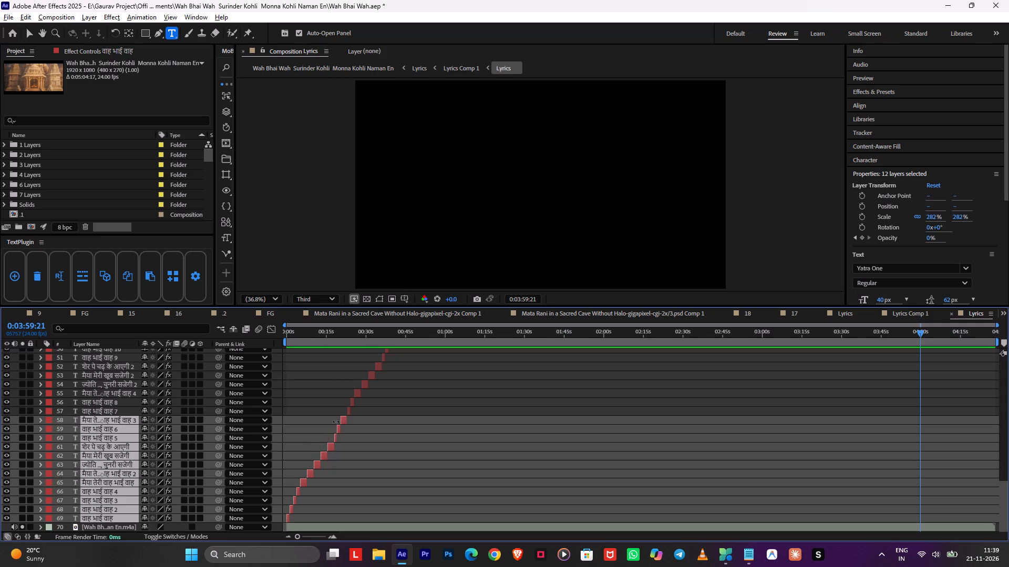
shift+click(372, 374)
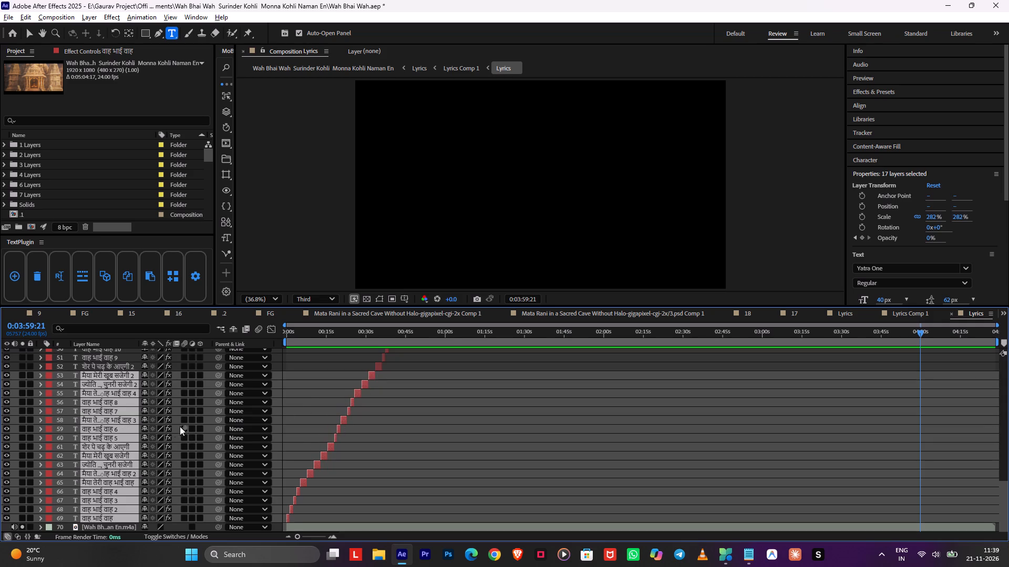
key(ctrl+d)
drag(117, 377, 127, 351)
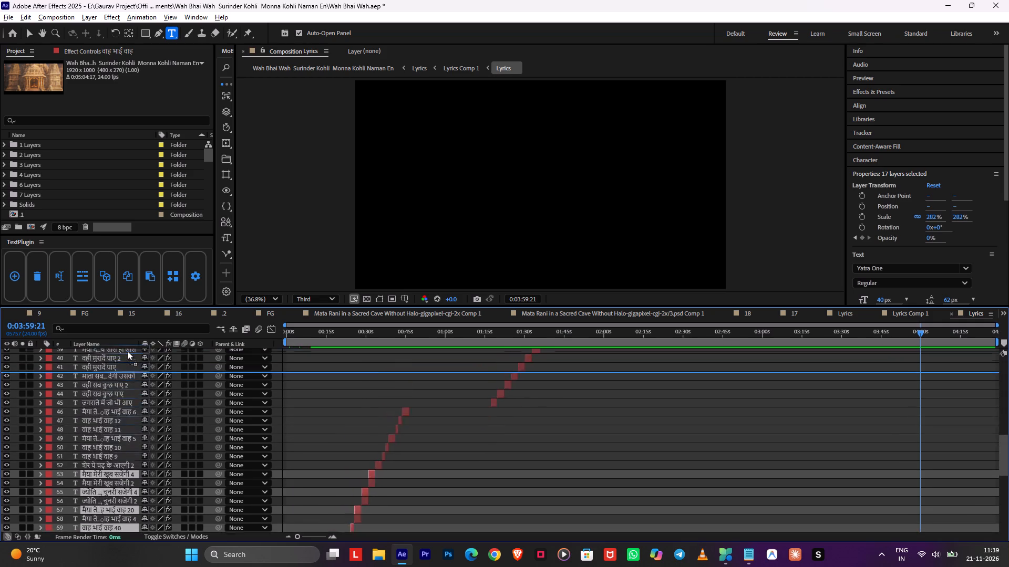
drag(127, 351, 132, 351)
alt+scroll(270, 503, up, 1)
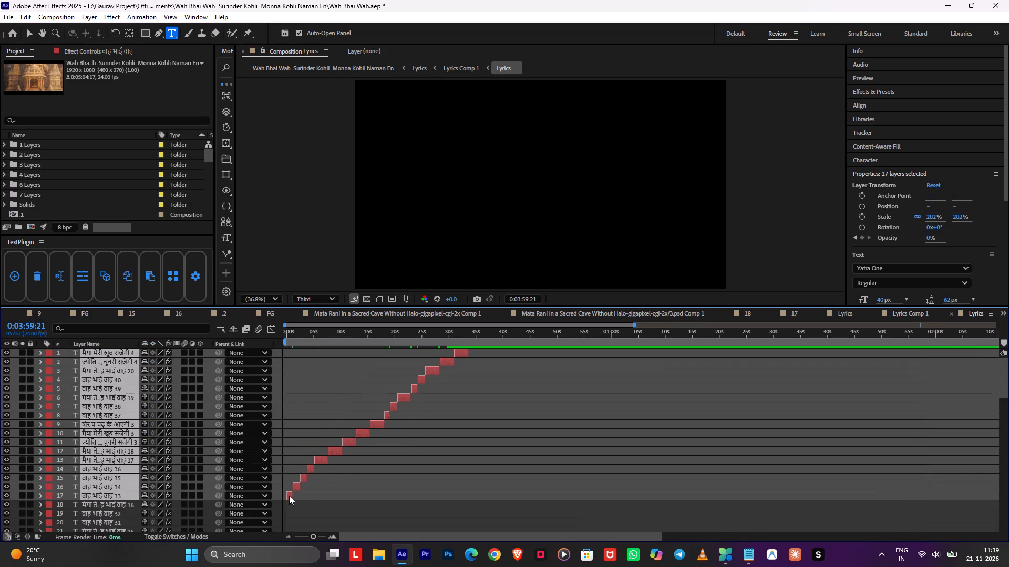
Shift the 17 duplicated layers along the timeline so the first one, वाह भाई वाह 33, starts at 0:03:59:21.
drag(289, 496, 999, 484)
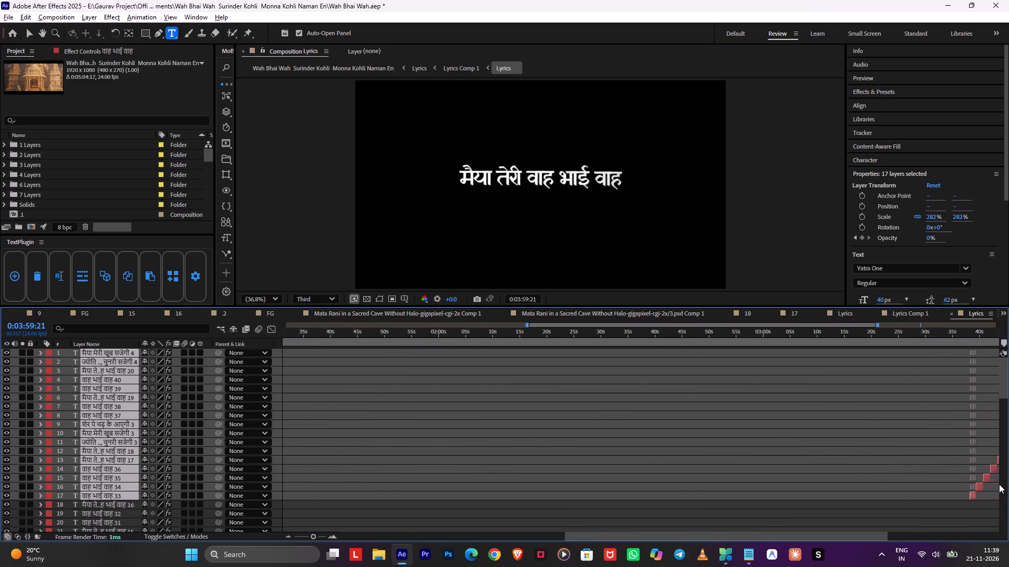
drag(999, 484, 850, 490)
alt+scroll(852, 496, up, 3)
click(816, 515)
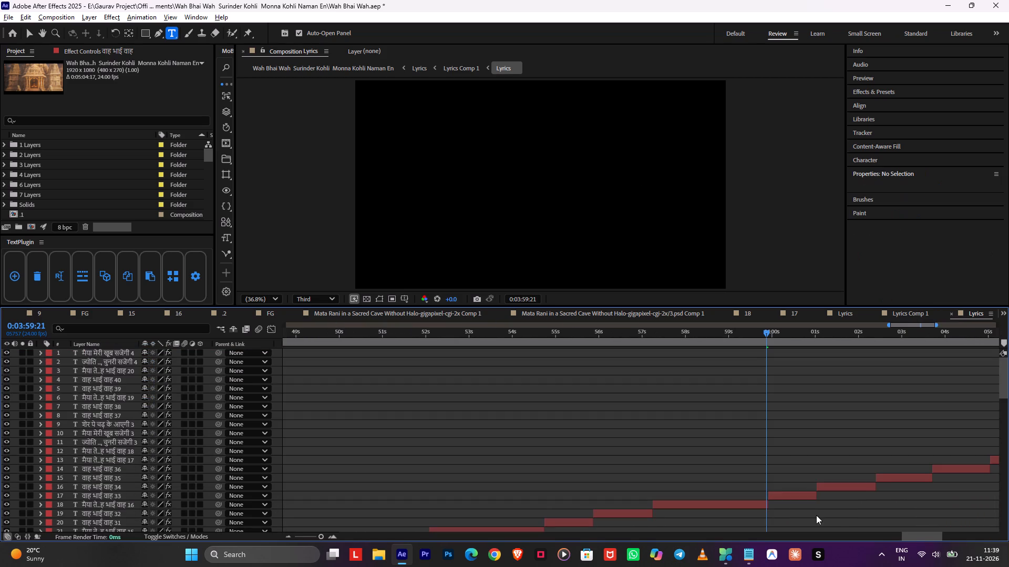
Play back the duplicated refrain from 0:03:59:21 and delete its two consecutive मैया तेरी वाह भाई वाह layers, 17 and 18, starting at 0:04:05:00.
key(space)
middle_drag(821, 513, 609, 513)
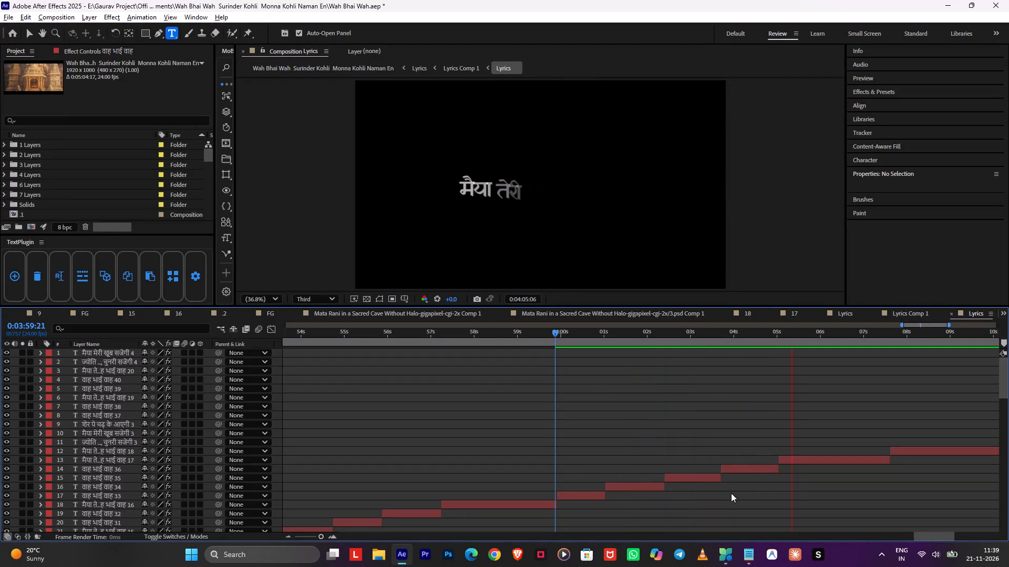
middle_drag(731, 493, 584, 494)
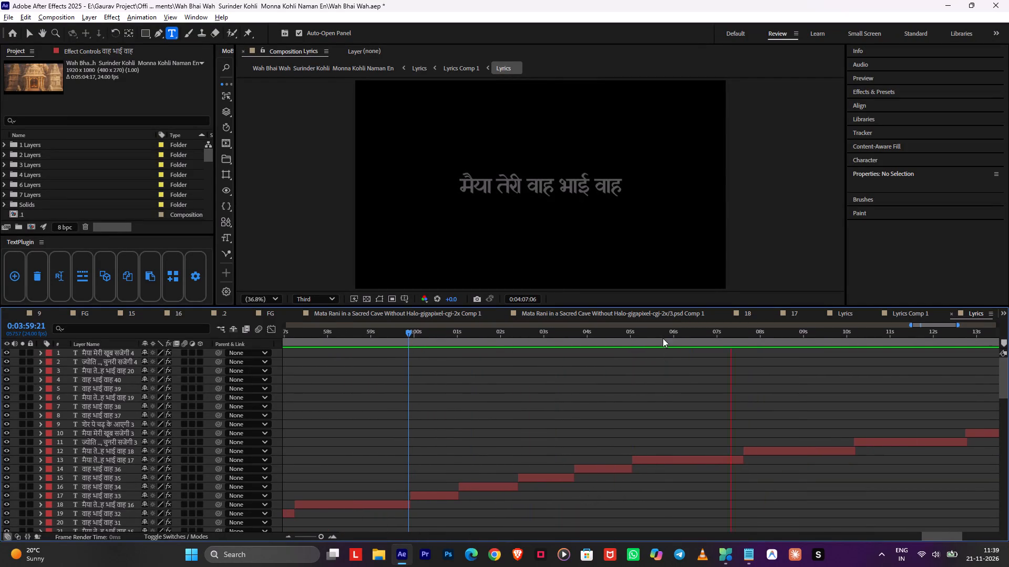
drag(644, 338, 629, 340)
alt+scroll(656, 409, down, 1)
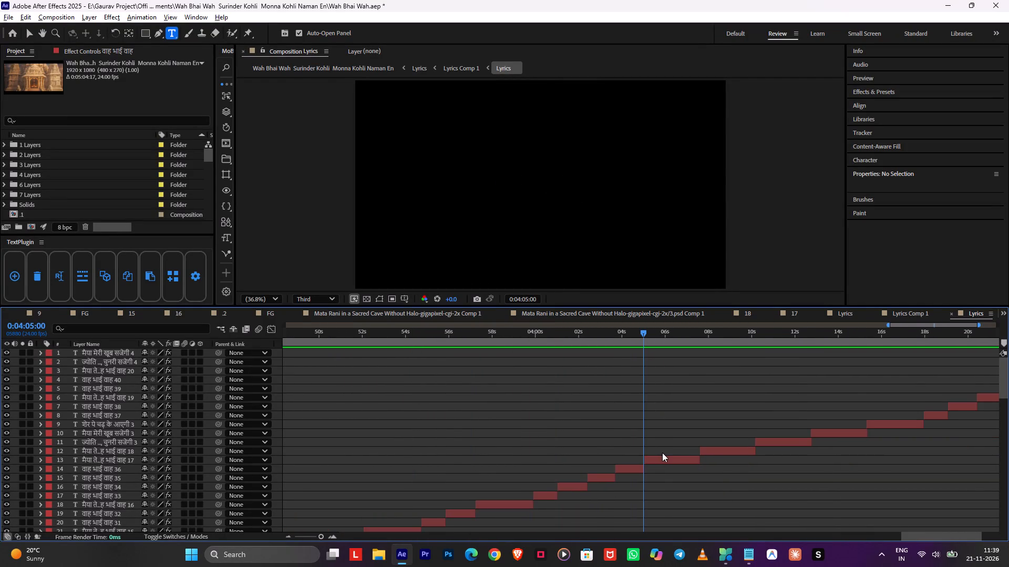
click(665, 457)
click(742, 453)
shift+click(672, 460)
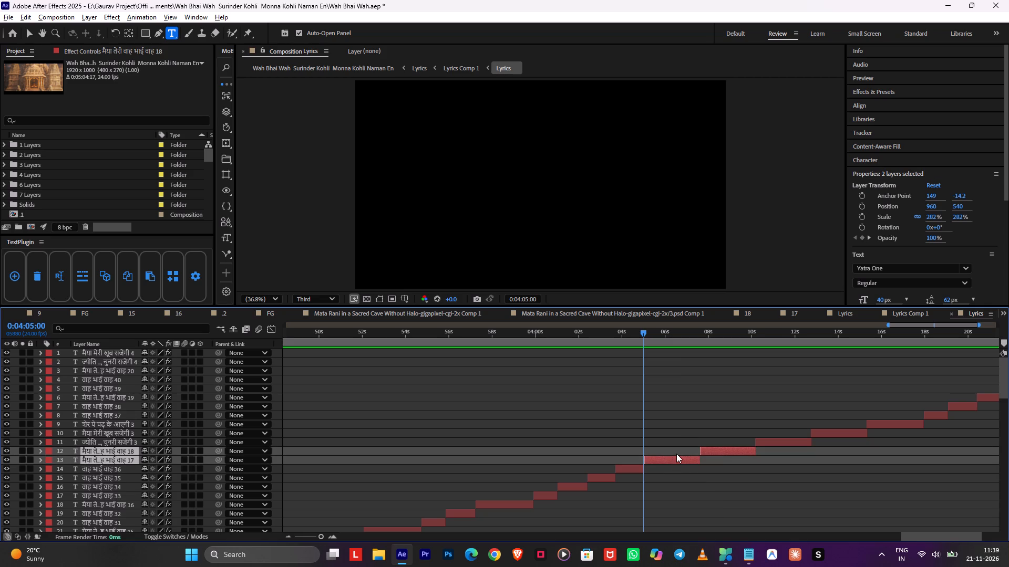
key(Delete)
Shift layers 1 to 11 earlier together so ज्योति जगेगी, चुनरी सजेगी 3 starts at 0:04:05:00.
click(758, 439)
scroll(643, 448, up, 2)
scroll(643, 448, down, 1)
scroll(643, 448, up, 3)
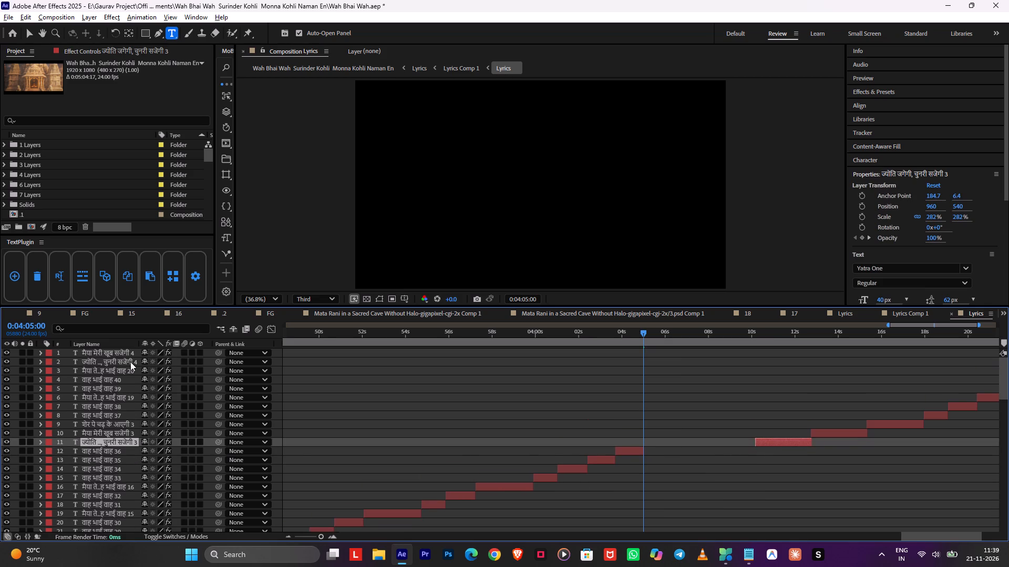
shift+click(117, 354)
drag(769, 442, 665, 447)
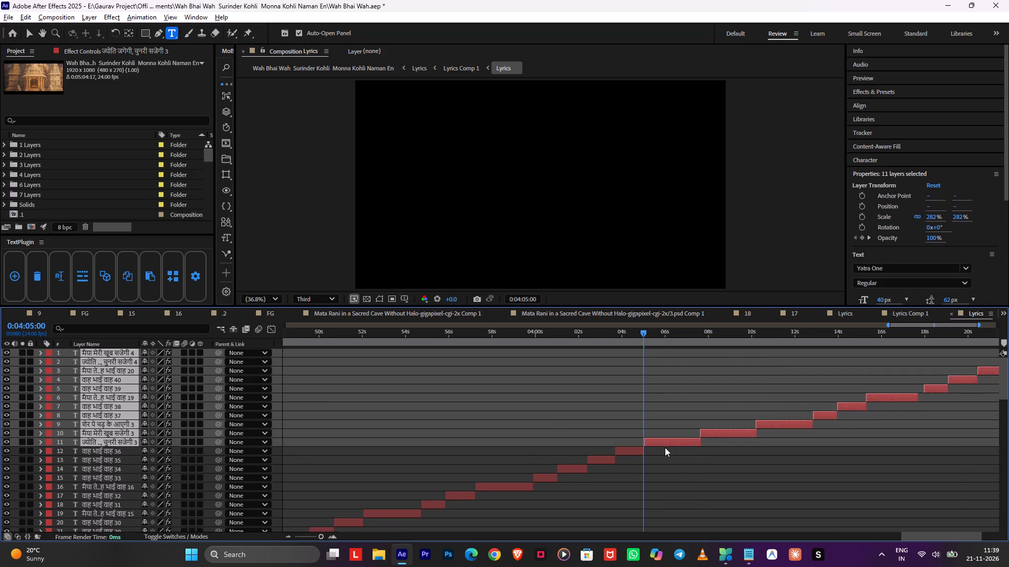
click(676, 461)
Play back the shifted layers from 0:04:05:00 to check their timing, and save the project.
key(space)
key(ctrl+s)
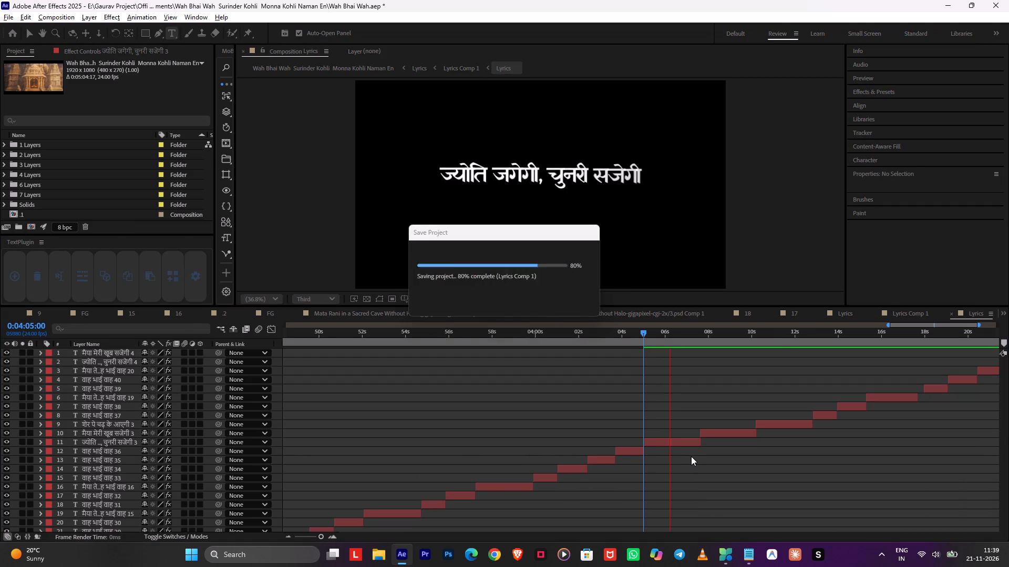
middle_drag(691, 456, 622, 456)
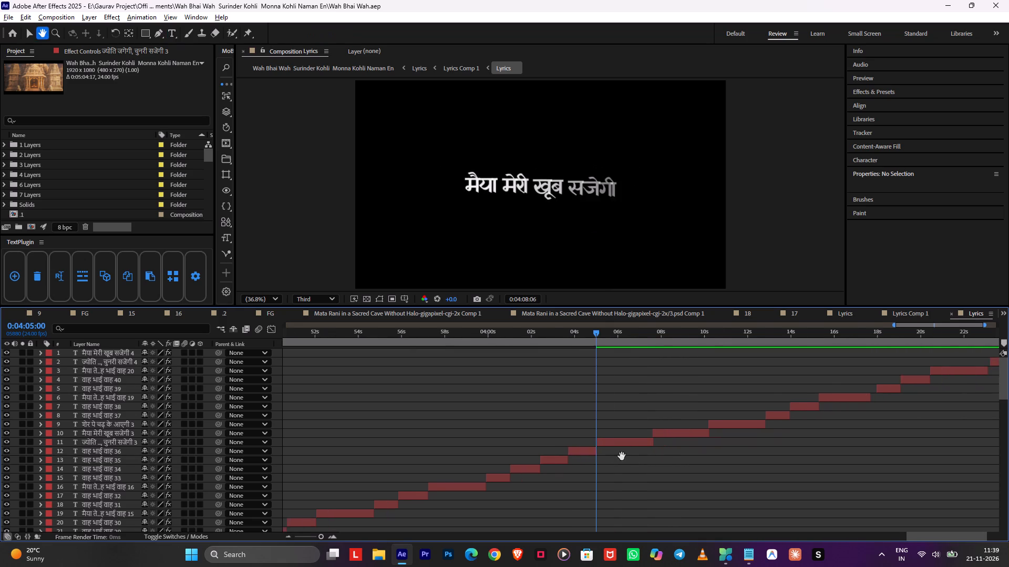
middle_drag(622, 456, 592, 456)
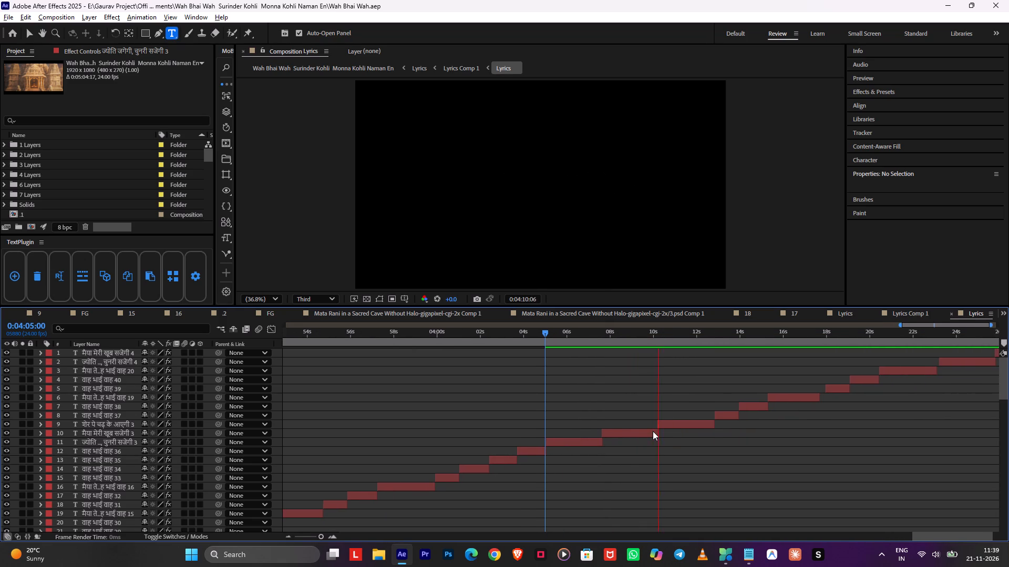
middle_drag(730, 434, 545, 443)
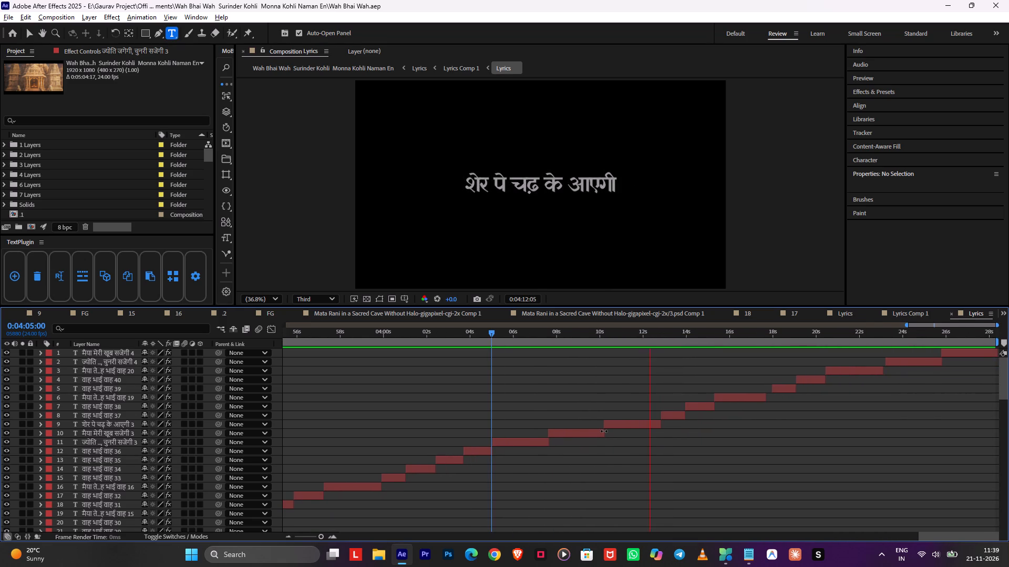
scroll(843, 426, up, 3)
alt+scroll(845, 425, down, 2)
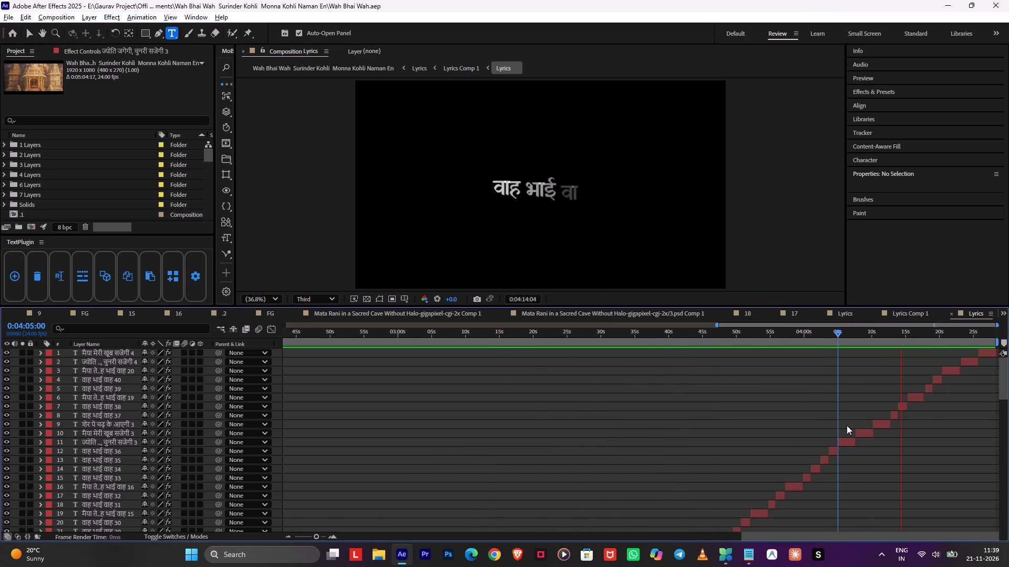
scroll(951, 424, up, 3)
alt+scroll(963, 422, up, 2)
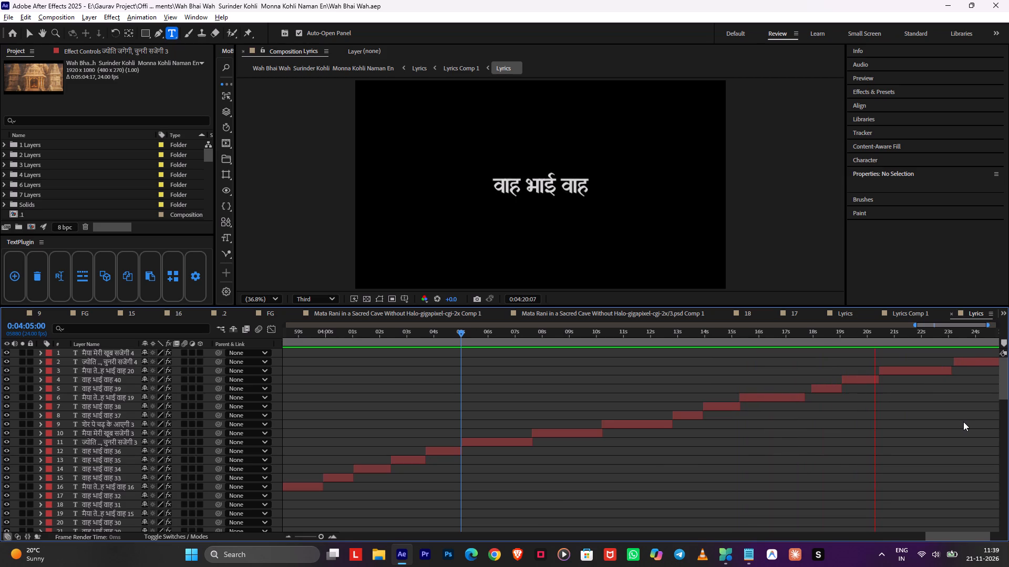
Replay the ending from 0:04:18:23 and delete the surplus ज्योति जगेगी, चुनरी सजेगी 4 and मैया मेरी खूब सजेगी 4 layers.
drag(989, 335, 796, 362)
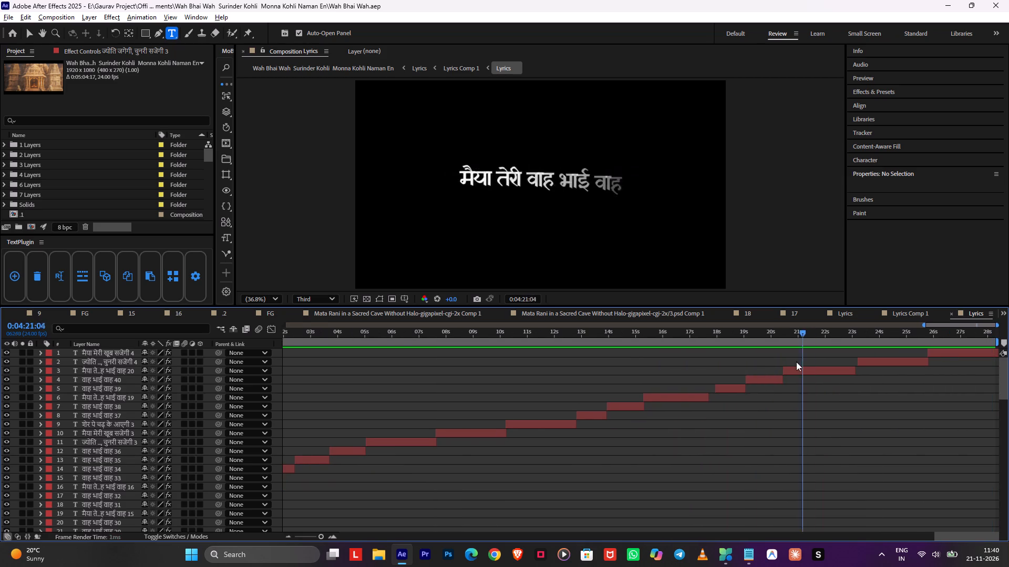
drag(796, 362, 743, 367)
key(space)
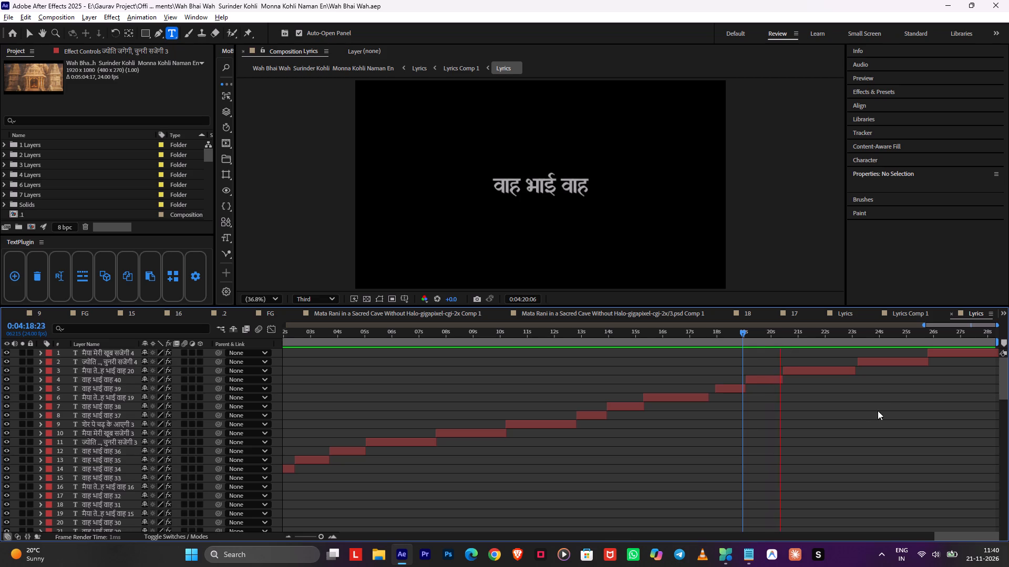
middle_drag(888, 407, 523, 419)
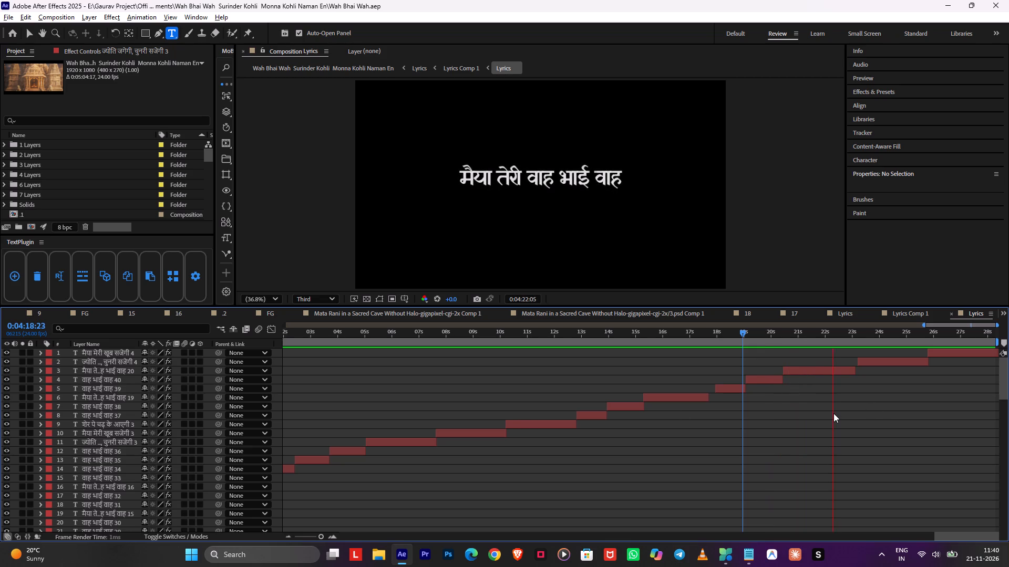
key(space)
click(877, 365)
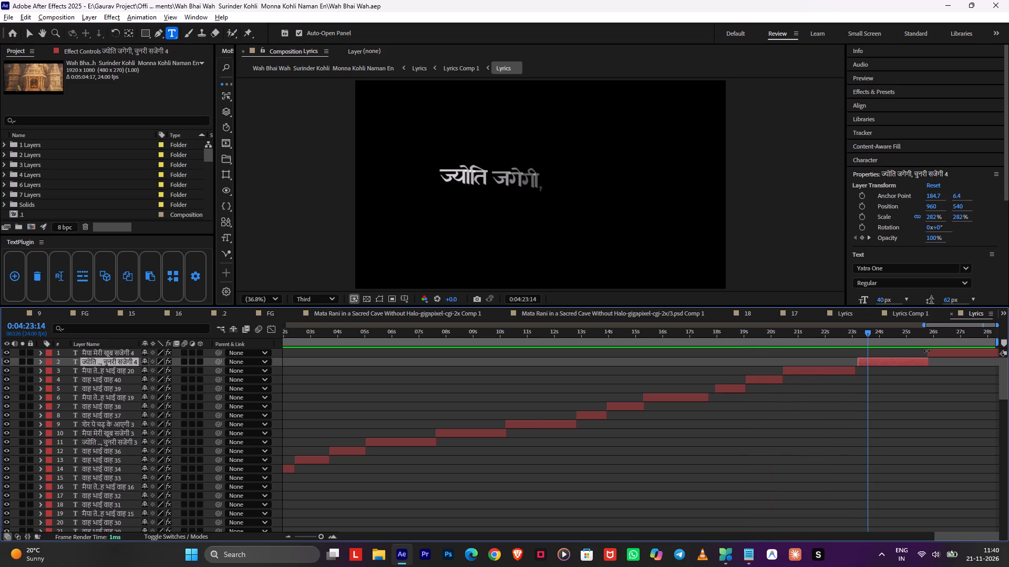
shift+click(928, 351)
key(Delete)
Extend the final मैया तेरी वाह भाई वाह 20 layer to about 0:04:26, move its last Opacity keyframe to the layer's end, and preview the fade.
drag(853, 351, 919, 355)
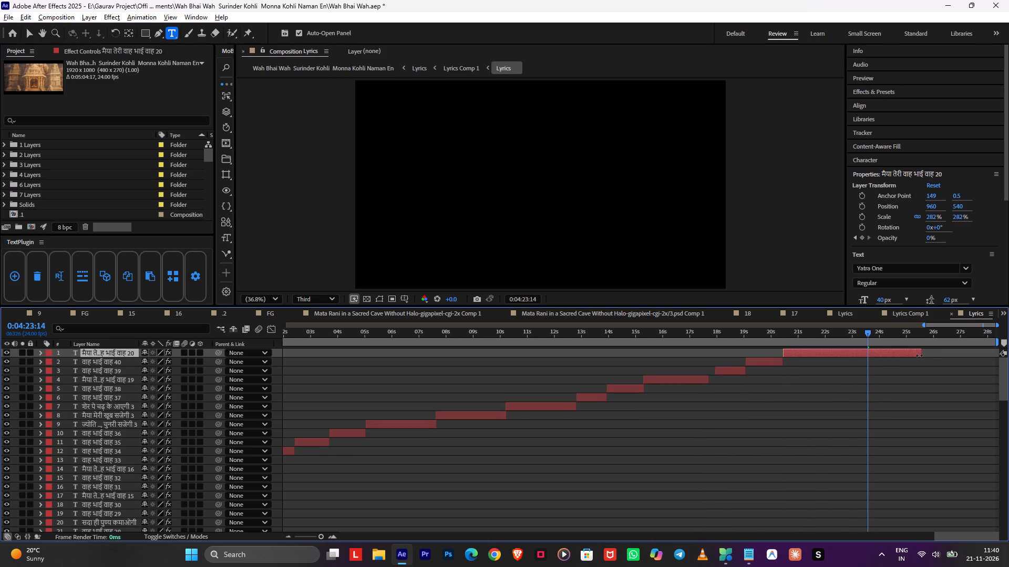
drag(919, 355, 931, 355)
key(t)
drag(901, 366, 784, 370)
drag(874, 366, 807, 365)
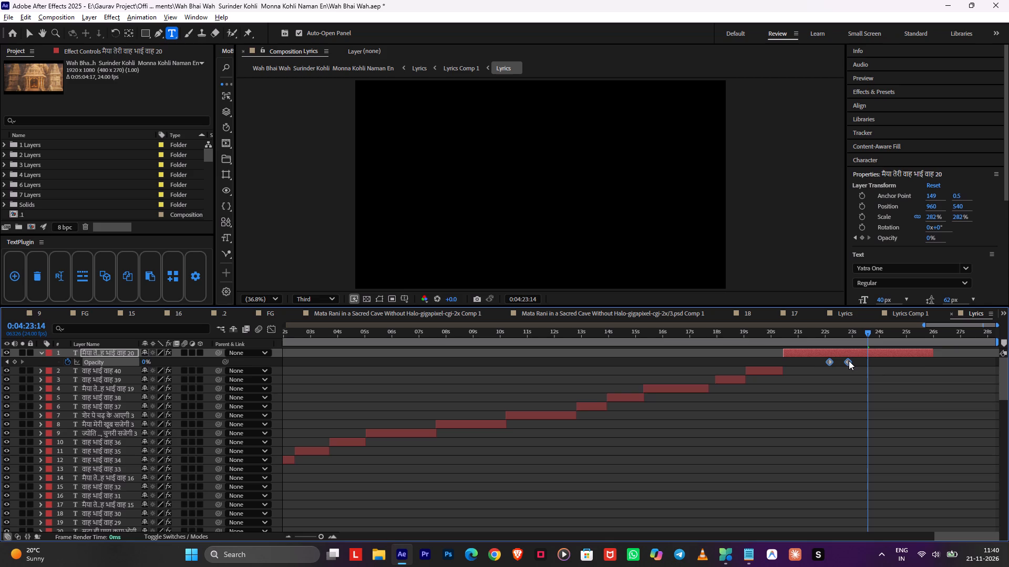
alt+drag(849, 361, 924, 363)
click(921, 374)
key(space)
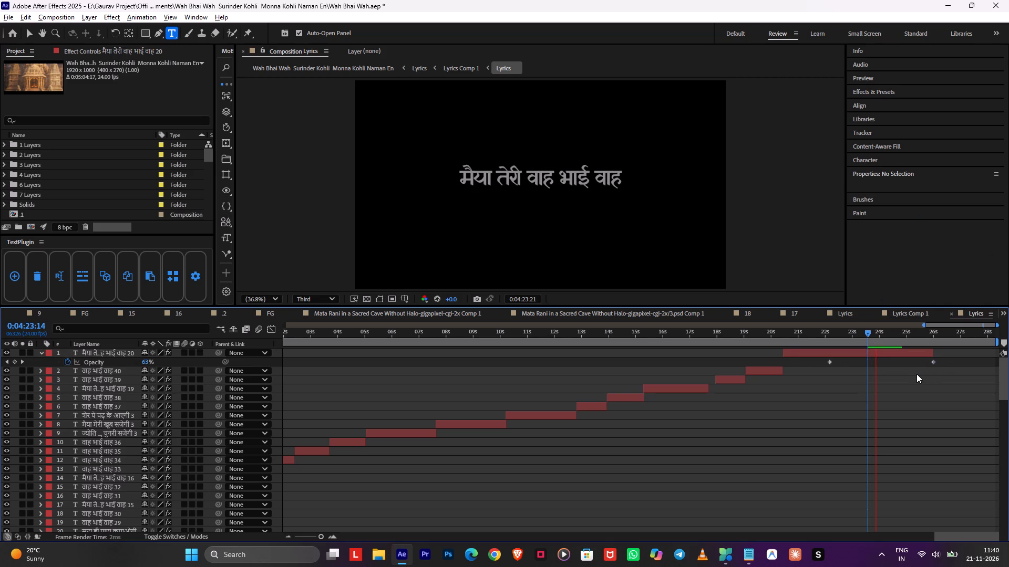
key(space)
Centre the anchor points of all layers on their content and centre the layers in the composition.
alt+scroll(807, 391, down, 2)
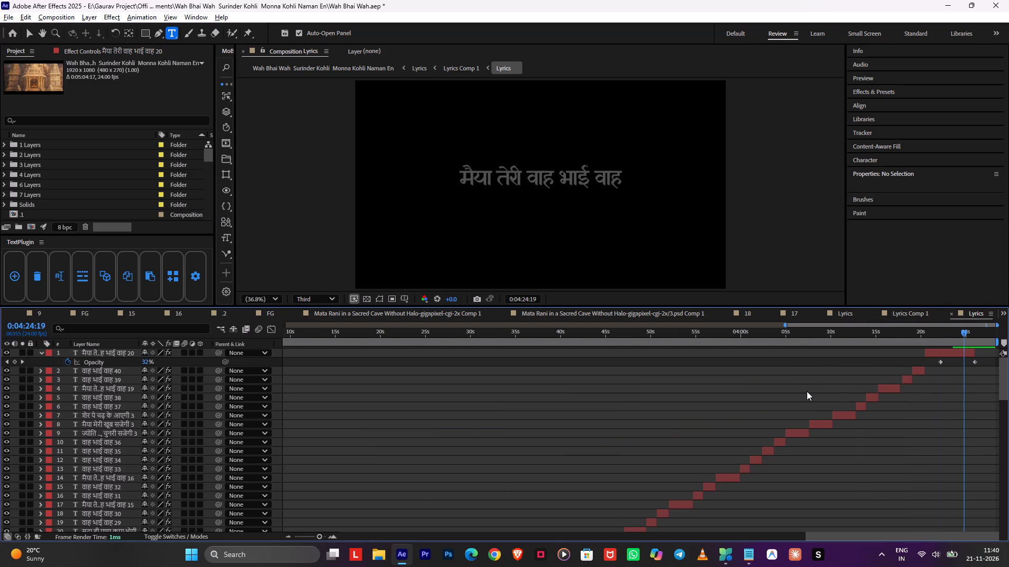
key(ctrl+a)
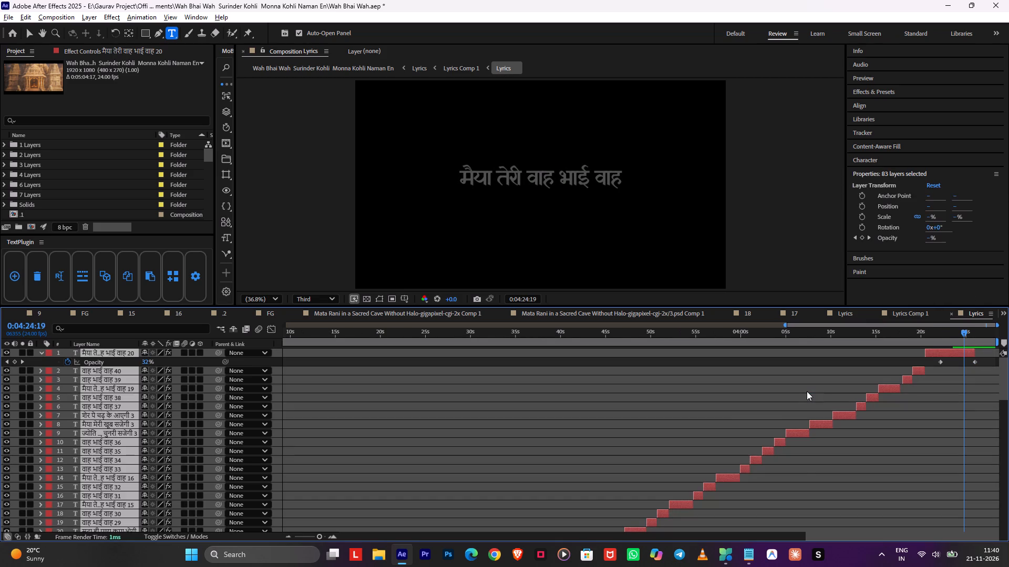
key(ctrl+alt+Home)
key(ctrl+Home)
key(ctrl+Home)
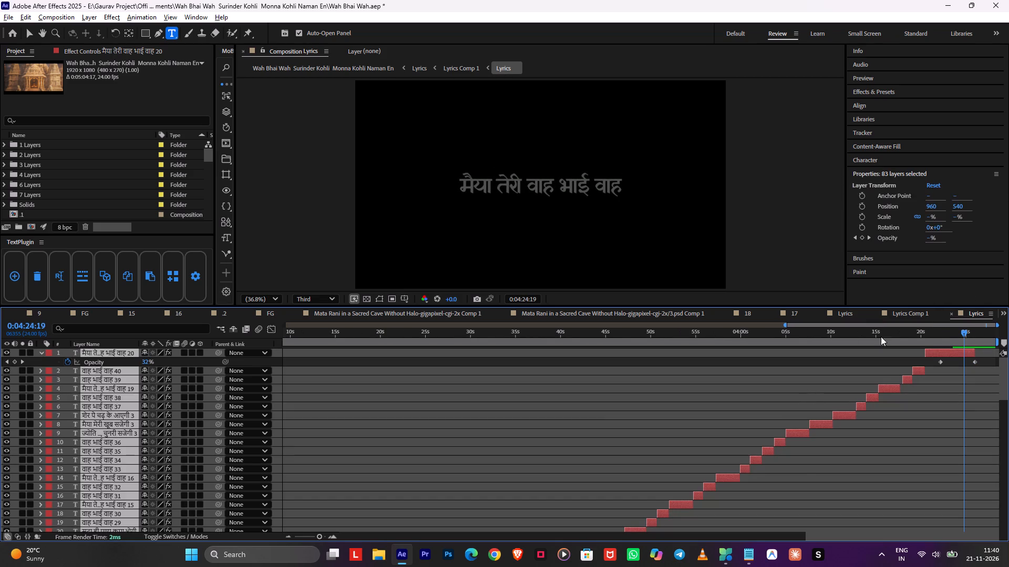
Centre the anchor points and positions of all selected lyric layers again with the playhead at 0:04:18:16.
ctrl+click(909, 337)
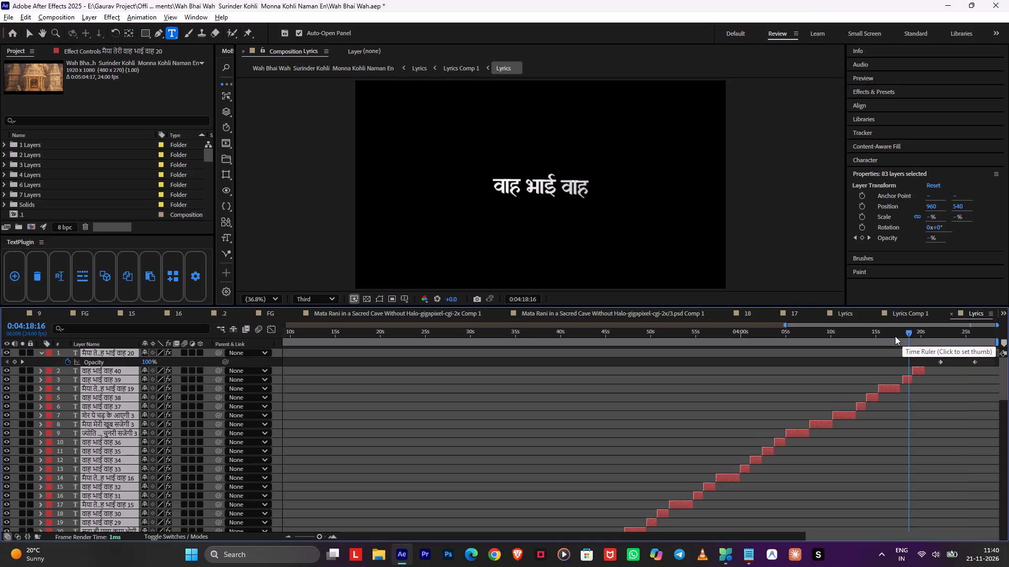
key(ctrl+alt+Home)
key(ctrl+alt+Home)
key(ctrl+alt+Home)
key(ctrl+Tab)
key(ctrl+Tab)
key(ctrl+Tab)
Scrub back through the lyric layers to the composition's start to check their centring, and collapse the top layer's properties.
drag(895, 334, 843, 340)
click(838, 342)
click(837, 335)
click(813, 379)
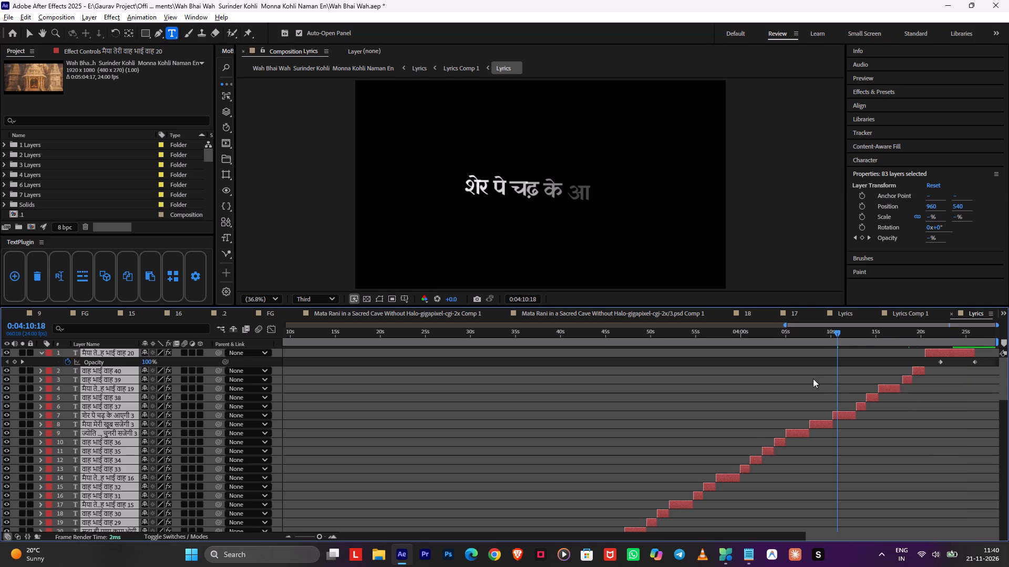
drag(801, 330, 685, 341)
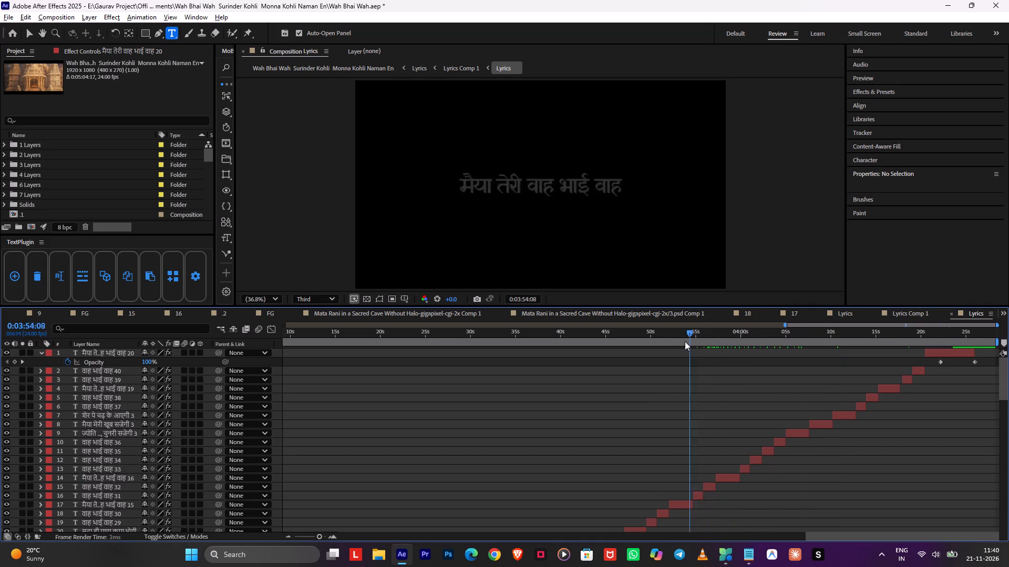
drag(685, 341, 152, 417)
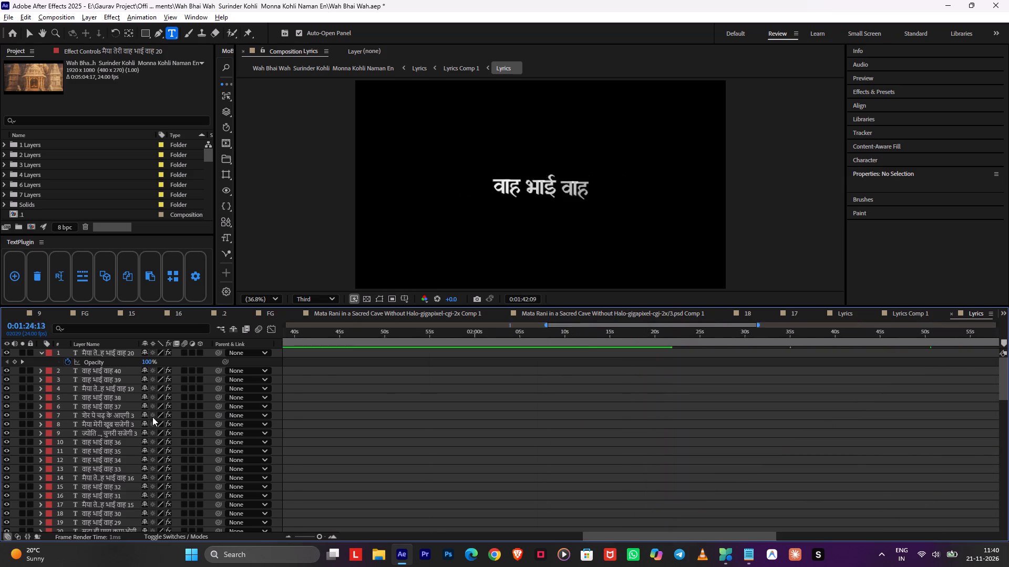
drag(152, 417, 107, 419)
alt+scroll(310, 417, down, 6)
alt+scroll(315, 416, up, 1)
alt+scroll(315, 416, down, 1)
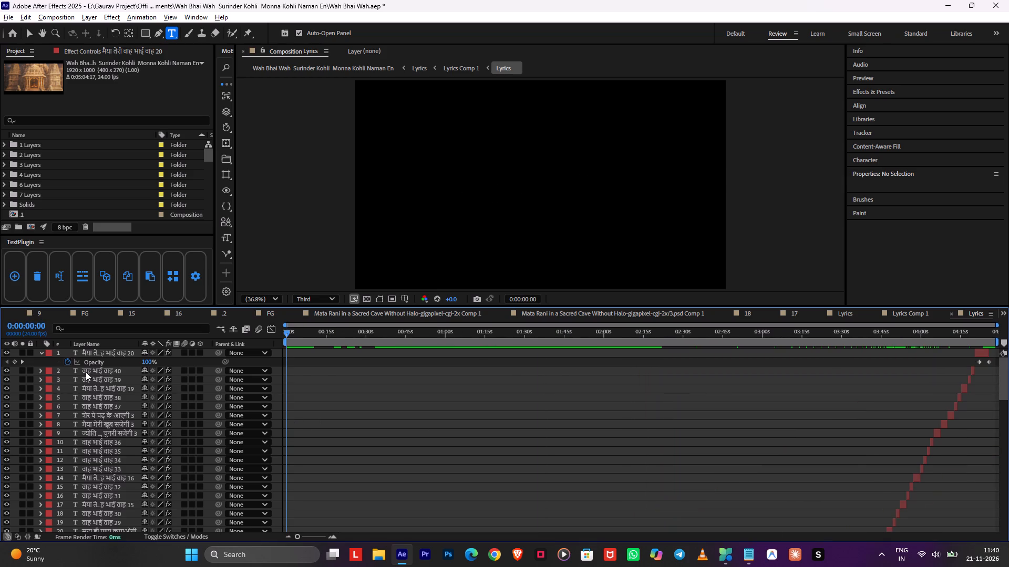
click(43, 352)
Switch to Lyrics Comp 1 and scrub to 0:01:42:21 to inspect the gold-textured lyric text.
key(Tab)
click(24, 354)
click(405, 382)
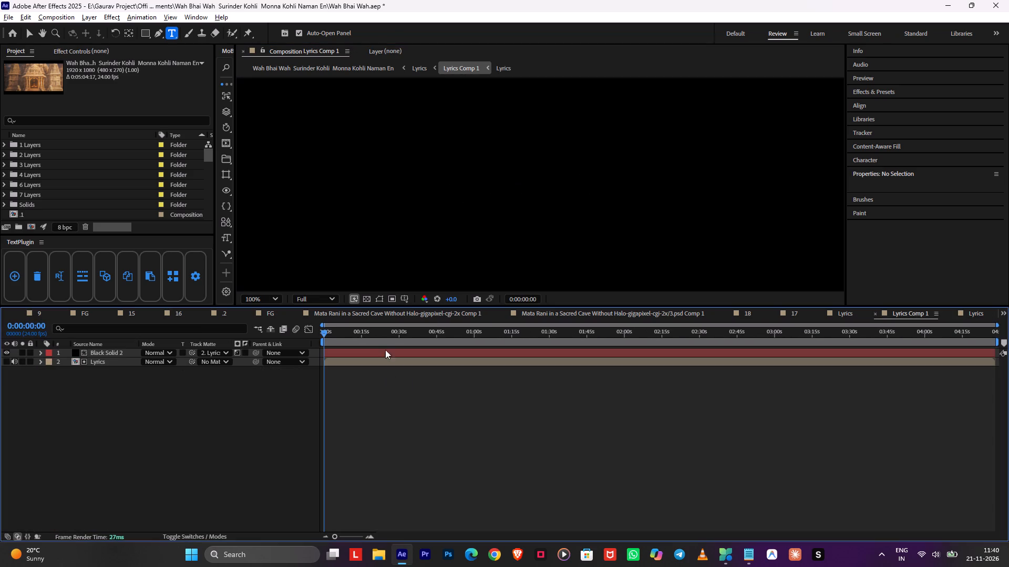
drag(375, 333, 442, 340)
scroll(595, 196, down, 1)
key(space)
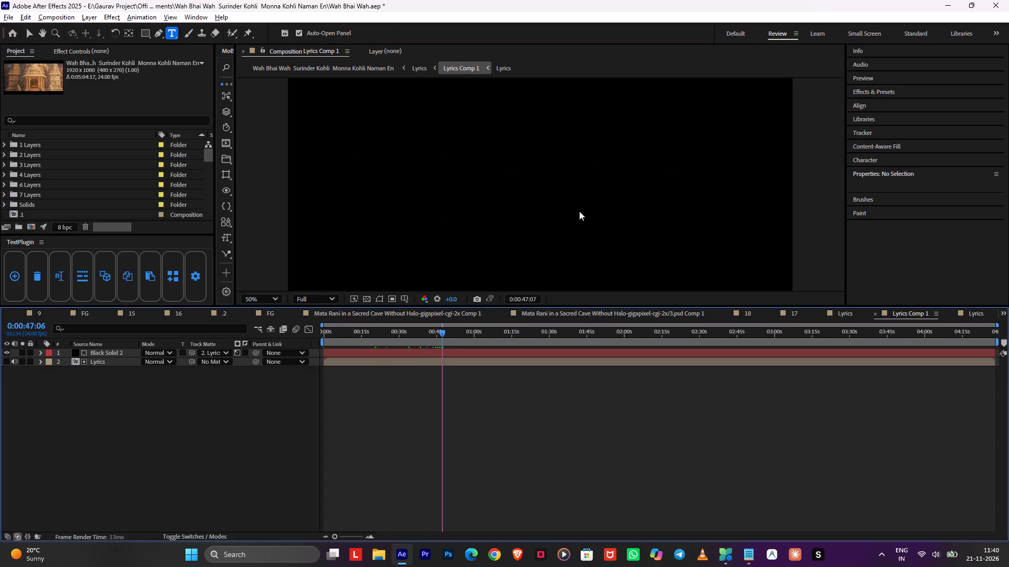
drag(454, 338, 492, 341)
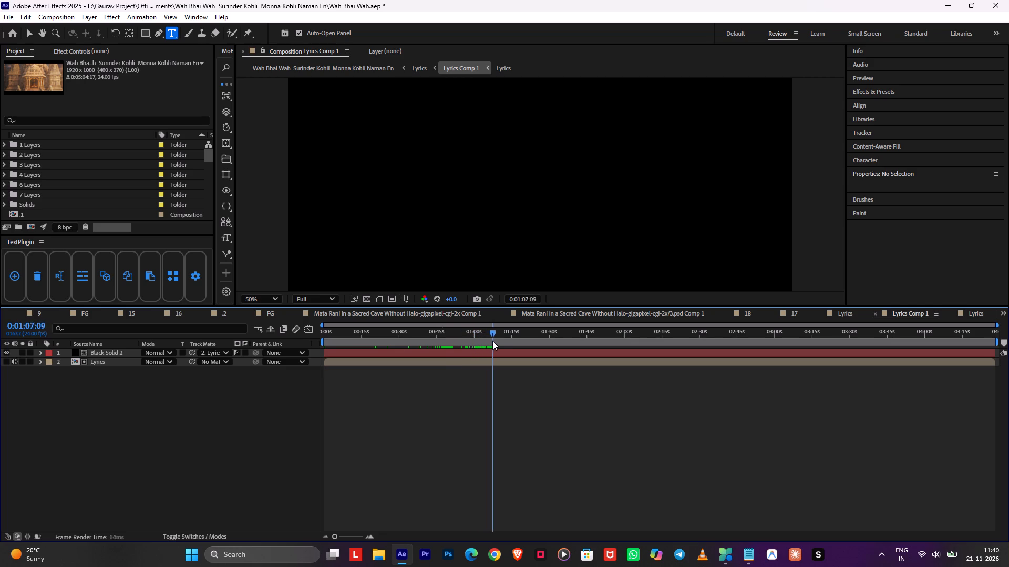
drag(492, 341, 581, 354)
Switch to the parent Lyrics composition containing the two Lyrics Comp 1 layers and save the project.
key(Tab)
click(514, 352)
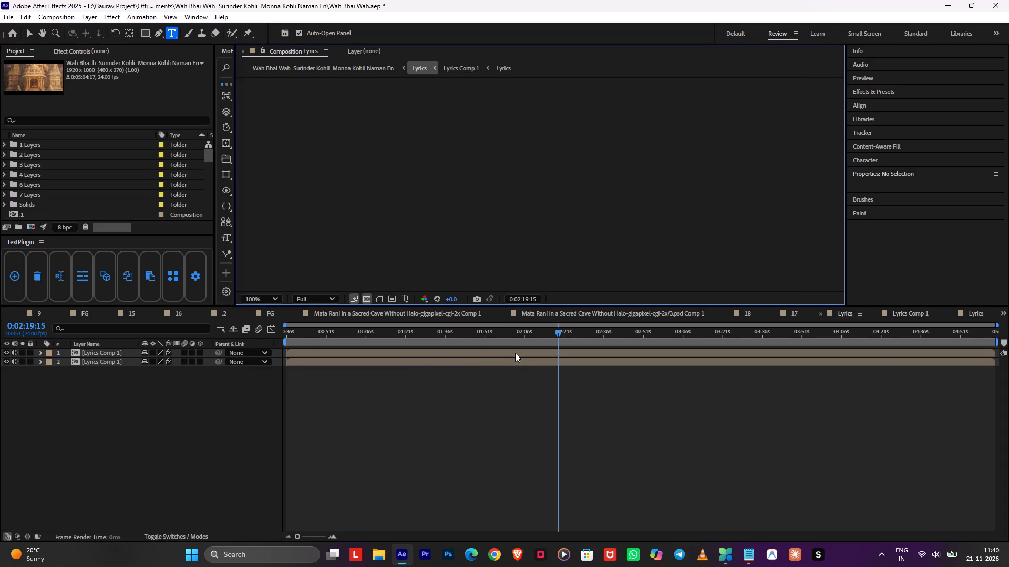
key(ctrl+s)
scroll(591, 245, down, 1)
Open Lyrics Comp 1 and show the effect settings of the Black Solid 2 layer.
double_click(544, 361)
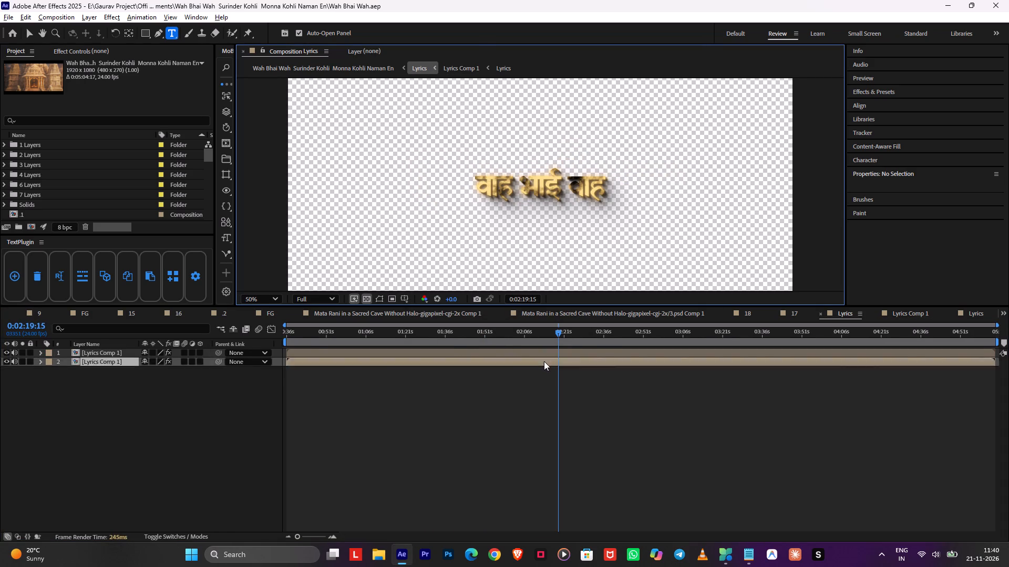
click(540, 352)
click(78, 51)
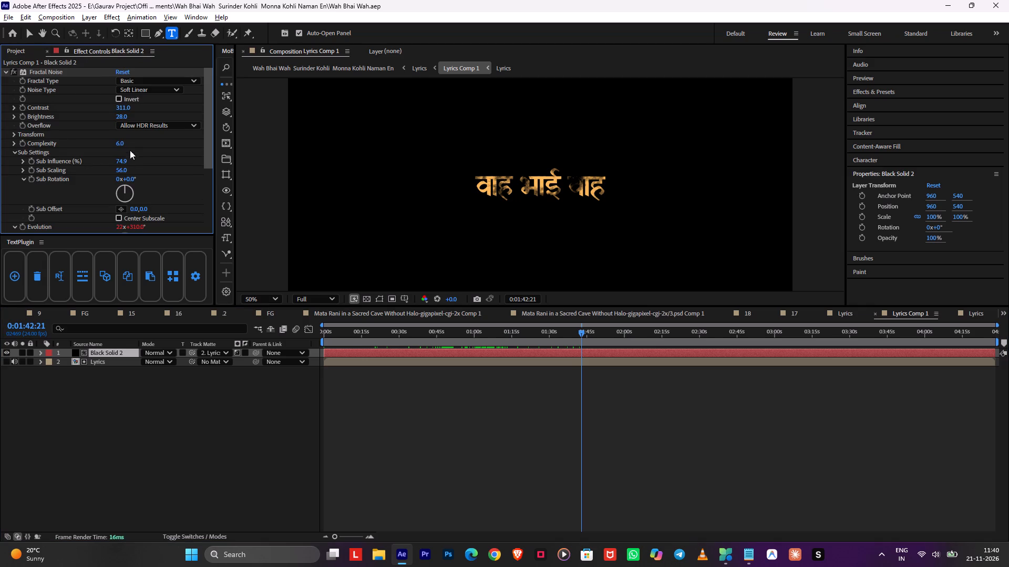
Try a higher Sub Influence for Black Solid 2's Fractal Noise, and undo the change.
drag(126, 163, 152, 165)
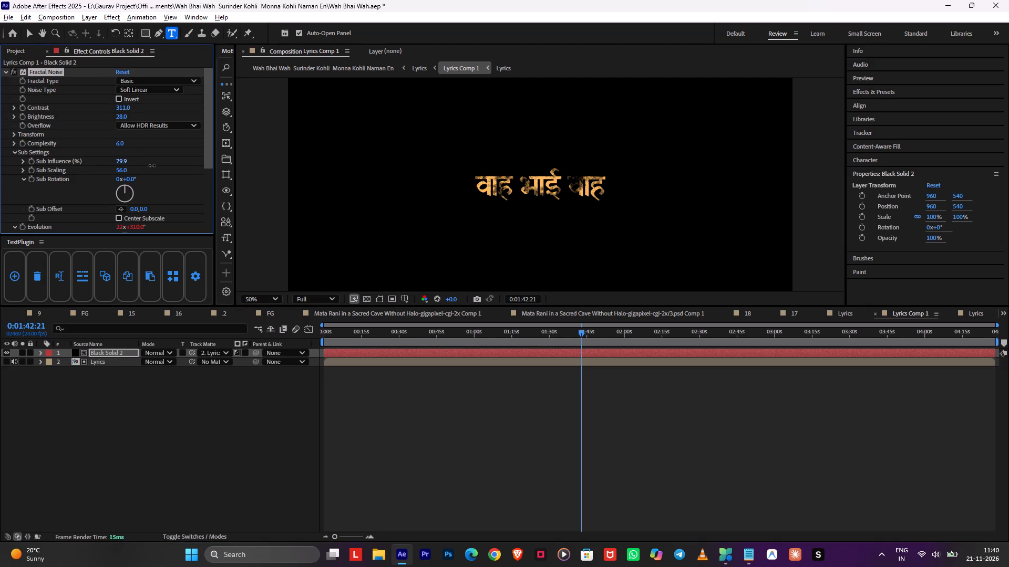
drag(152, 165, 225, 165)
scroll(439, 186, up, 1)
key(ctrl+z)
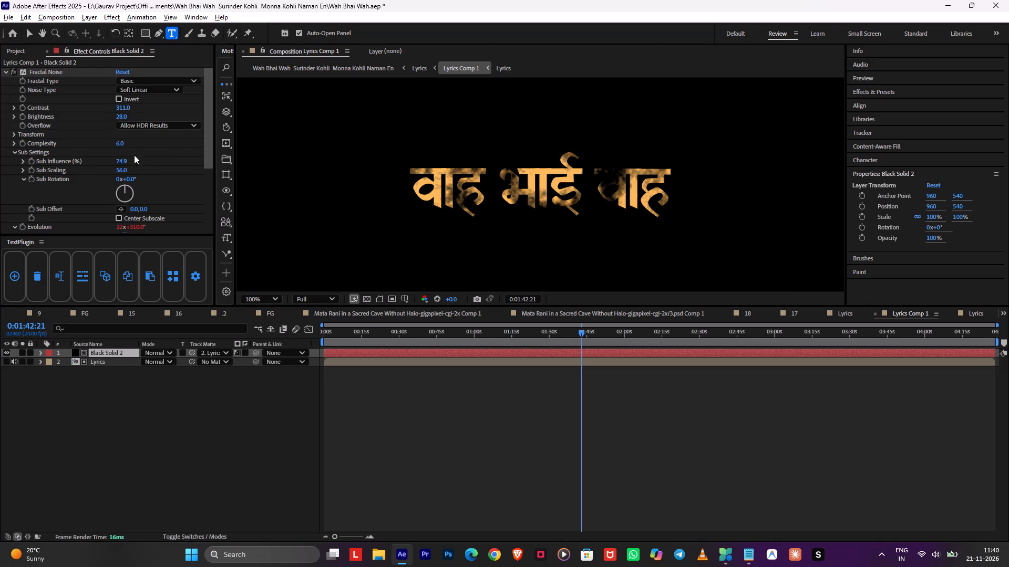
Set the Fractal Noise Sub Scaling on Black Solid 2 to 70.3.
drag(125, 173, 142, 173)
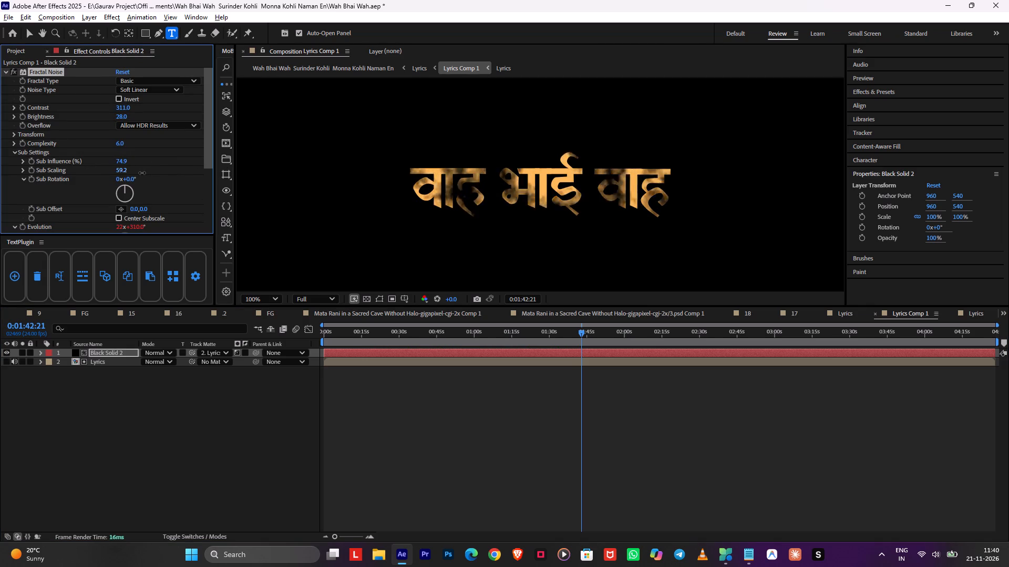
drag(142, 173, 163, 170)
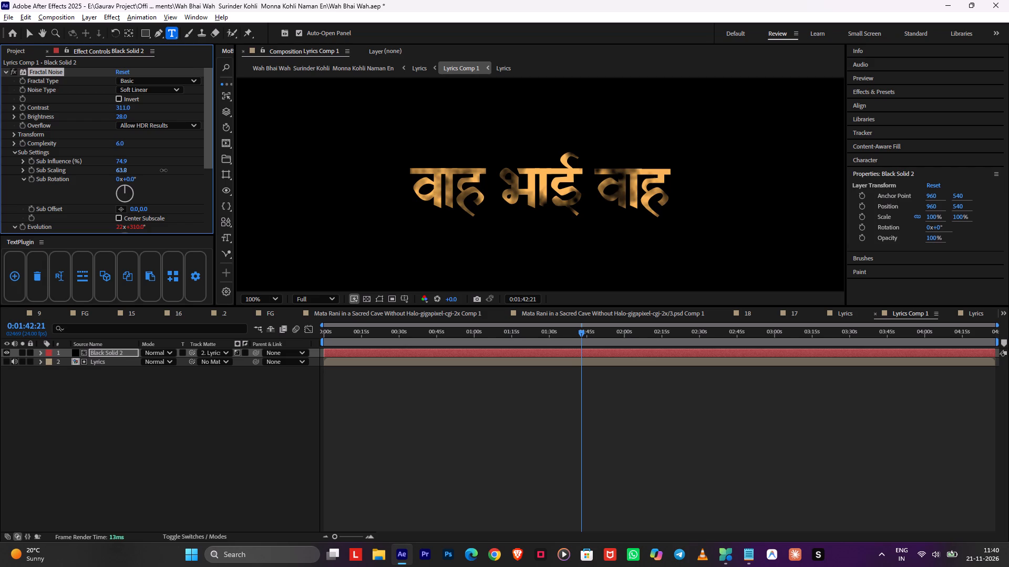
drag(163, 170, 195, 168)
Return to the parent Lyrics composition to view the styled text up close, and save the project.
key(Tab)
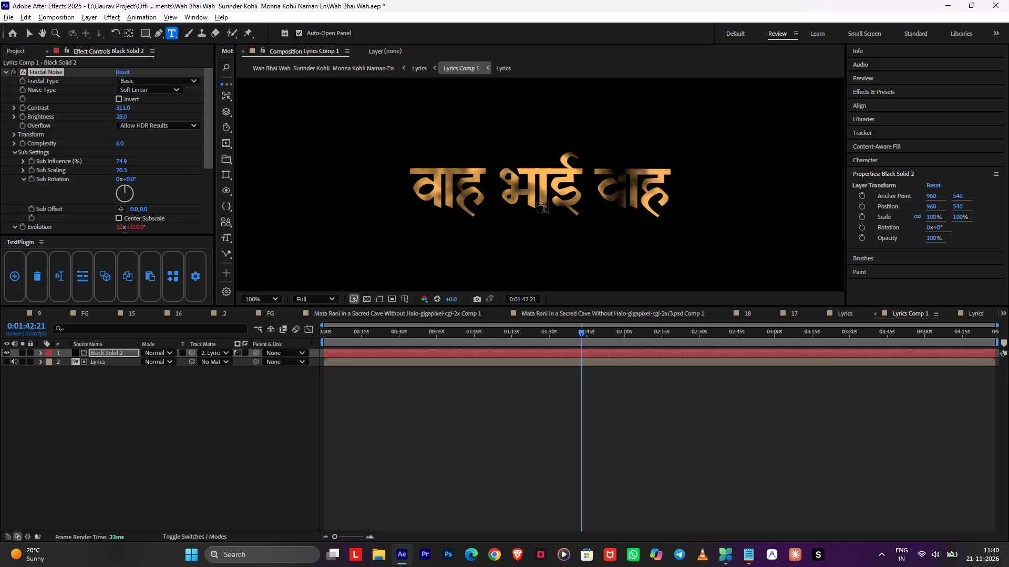
click(436, 403)
key(Tab)
click(375, 403)
click(385, 398)
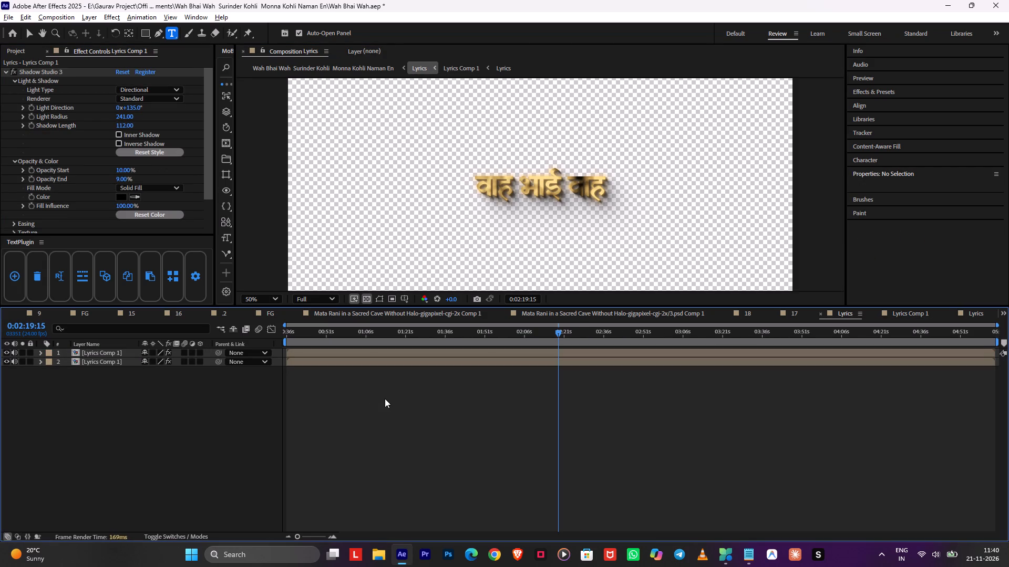
key(v)
scroll(588, 208, up, 1)
key(ctrl+s)
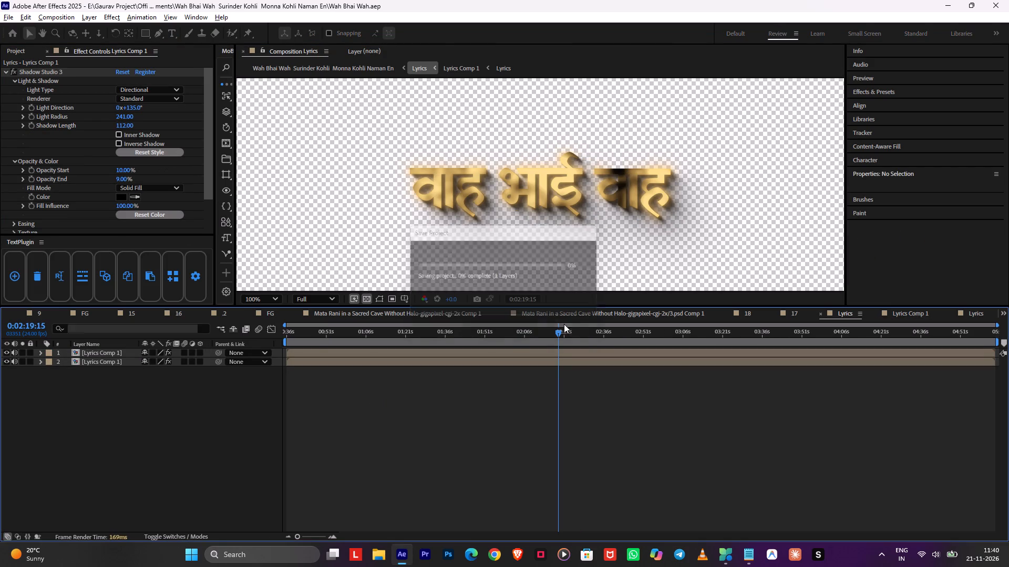
Reopen Lyrics Comp 1 and turn off the audio of its Lyrics layer.
double_click(551, 364)
click(519, 388)
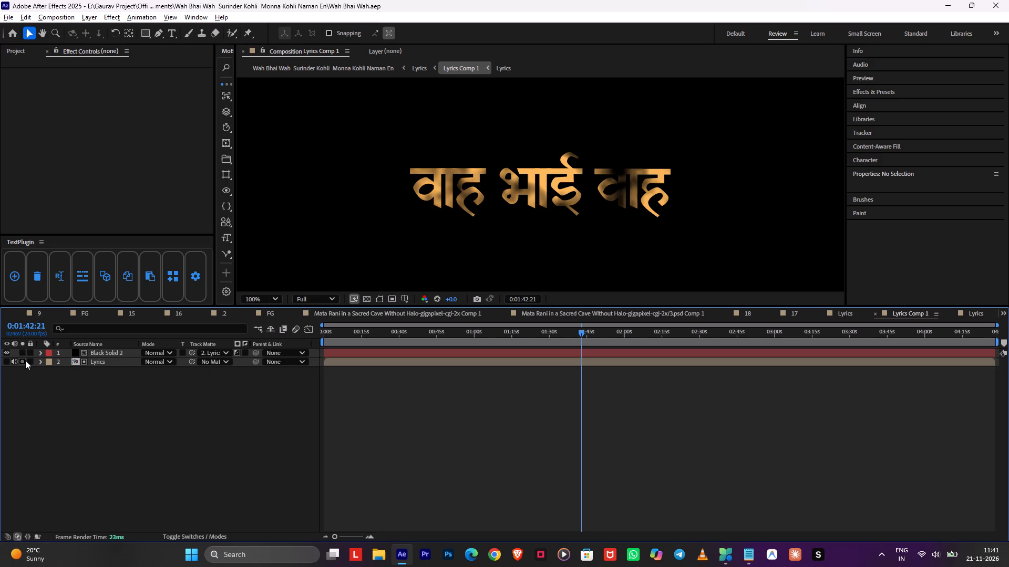
click(16, 361)
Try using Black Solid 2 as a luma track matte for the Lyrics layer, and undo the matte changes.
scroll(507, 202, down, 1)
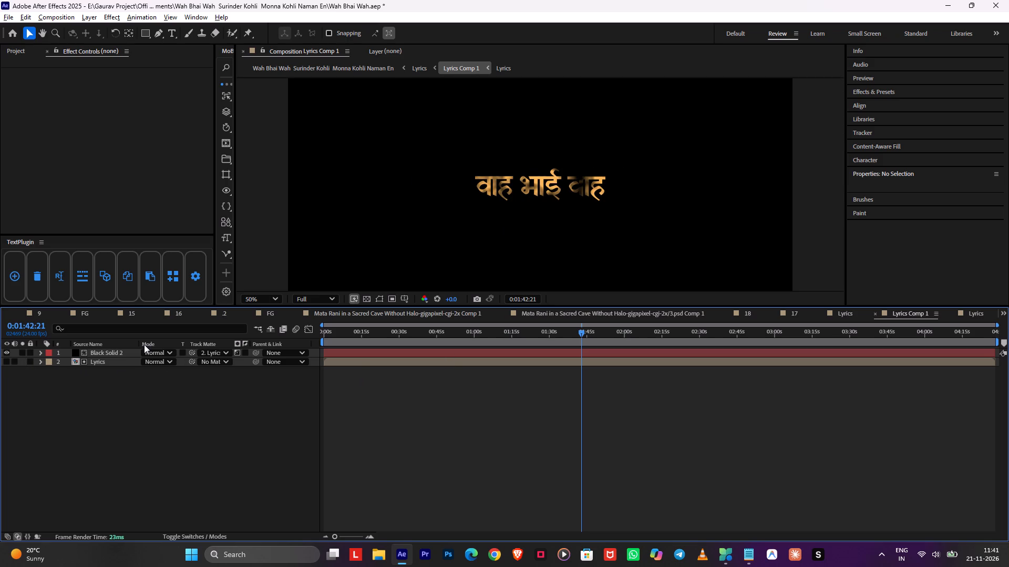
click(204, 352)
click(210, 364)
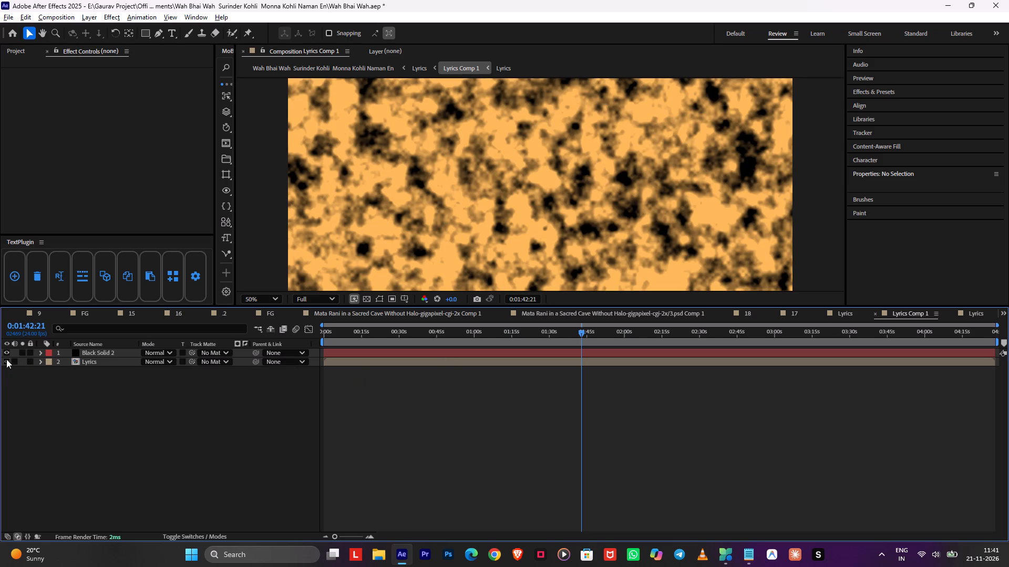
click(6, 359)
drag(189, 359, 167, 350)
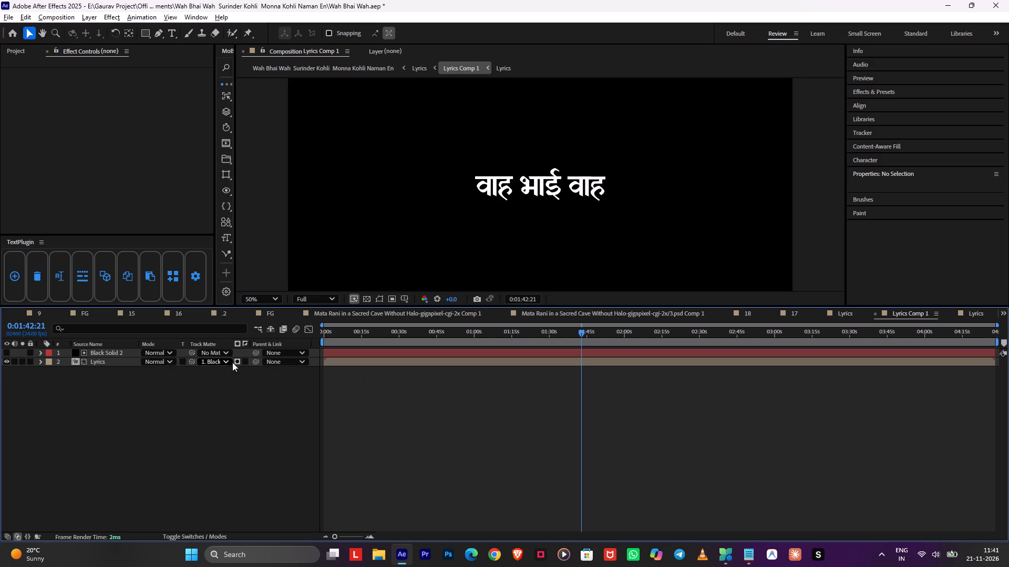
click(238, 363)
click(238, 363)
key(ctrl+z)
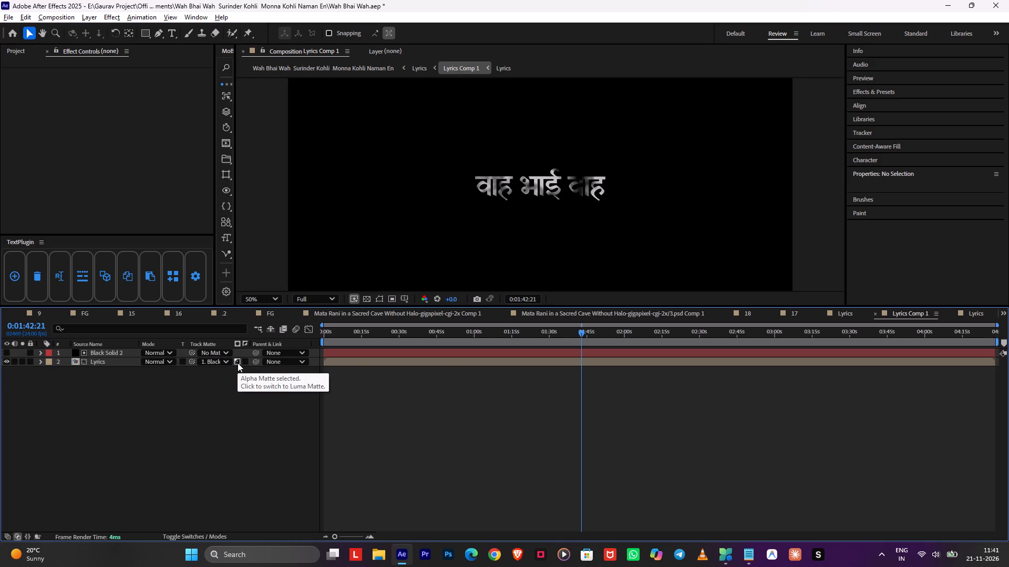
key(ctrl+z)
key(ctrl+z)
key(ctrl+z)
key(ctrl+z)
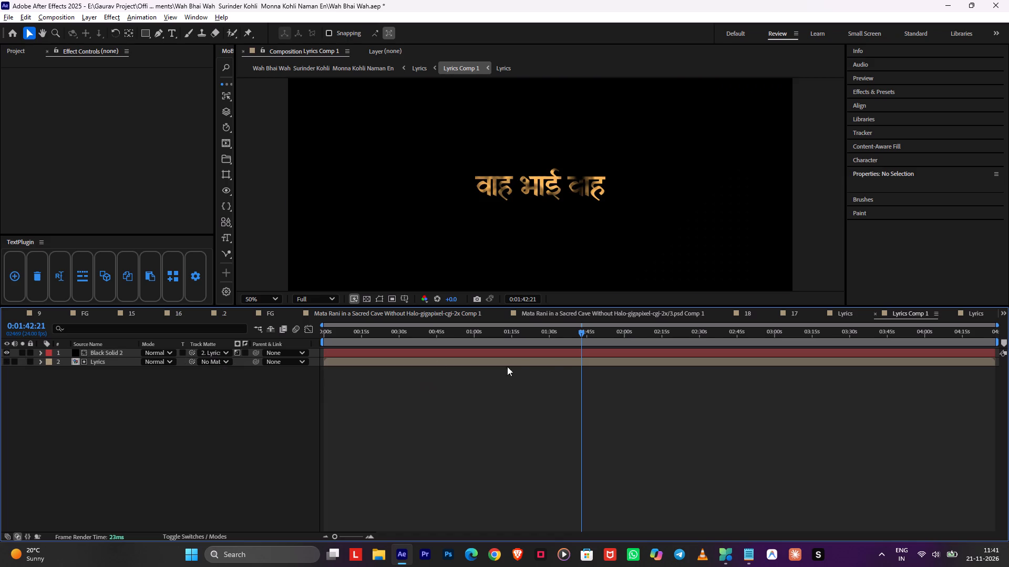
Change the Tint effect's Map White To colour on Black Solid 2 to a darker orange-gold.
click(571, 367)
alt+scroll(571, 367, down, 3)
alt+scroll(571, 367, up, 1)
alt+scroll(571, 367, down, 1)
click(107, 353)
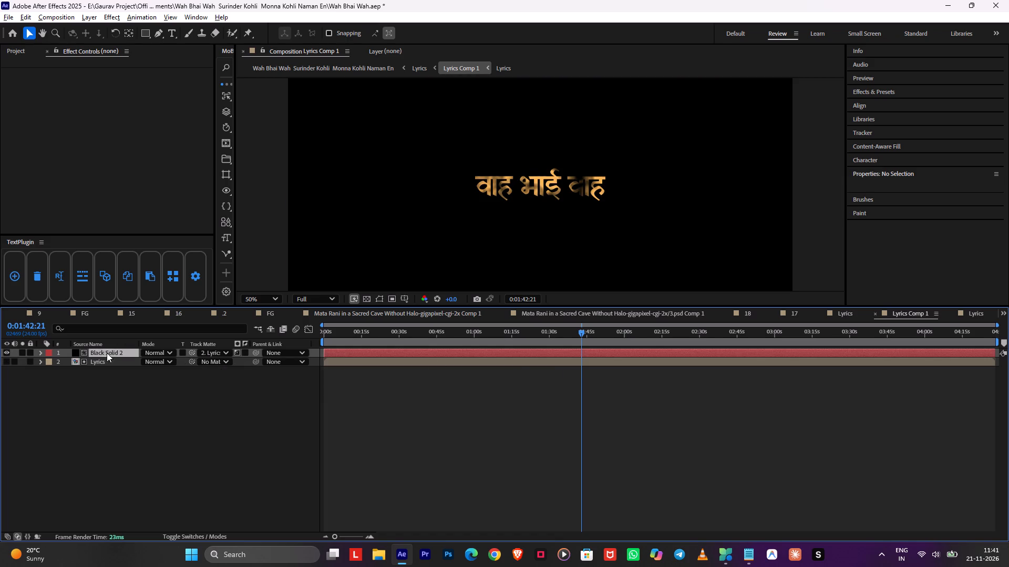
scroll(122, 191, down, 4)
click(123, 207)
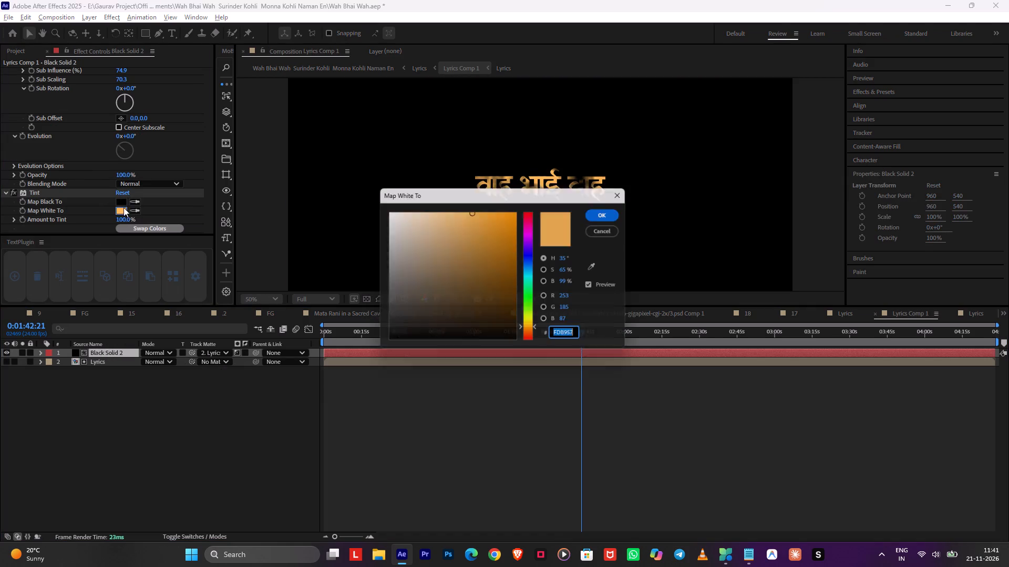
drag(468, 227, 479, 239)
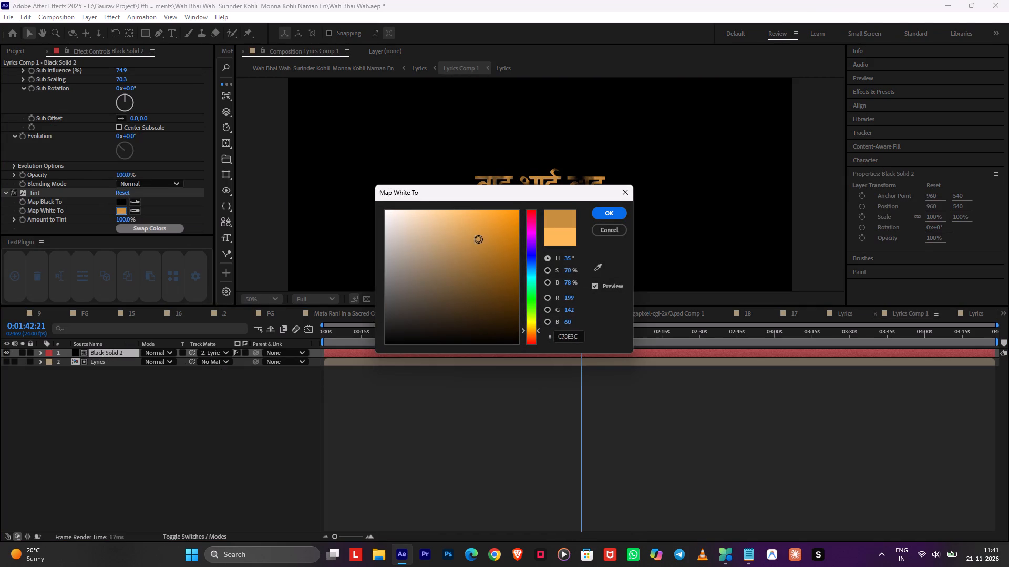
drag(479, 239, 478, 229)
click(610, 217)
Go up through the parent Lyrics composition to the main Wah Bhai Wah composition and save the project.
key(Tab)
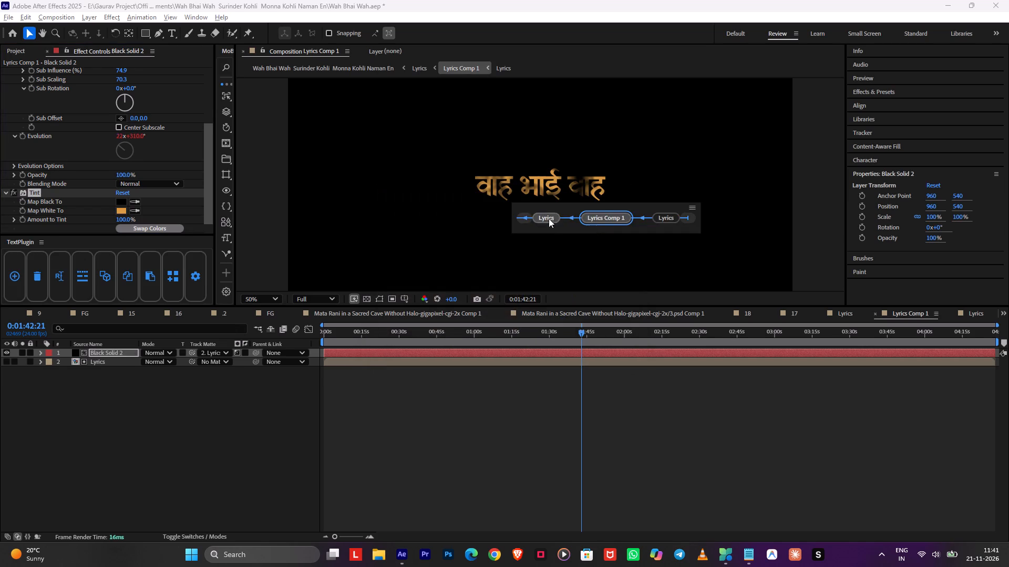
click(549, 218)
key(Tab)
click(470, 219)
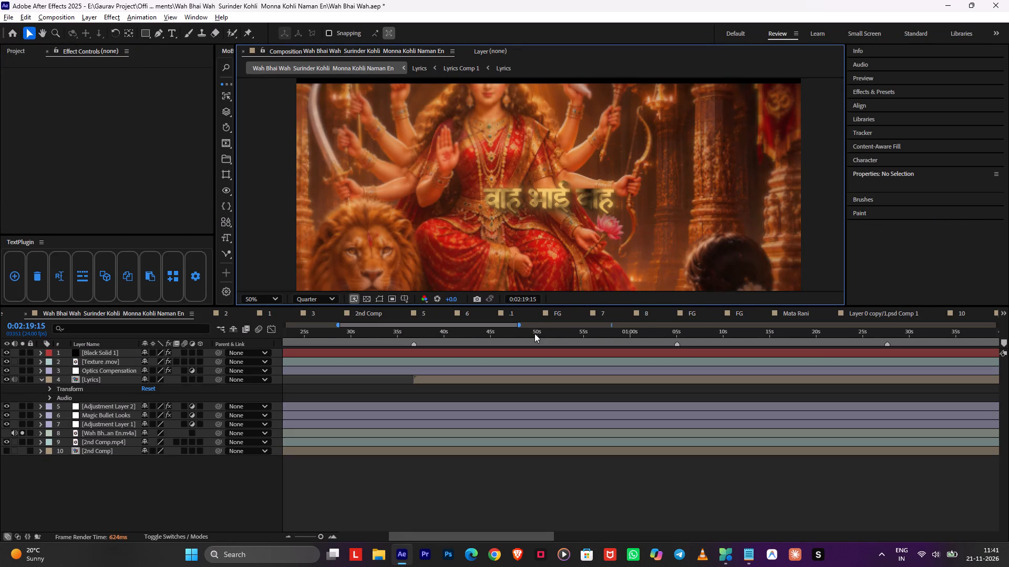
alt+scroll(627, 188, down, 1)
key(ctrl+s)
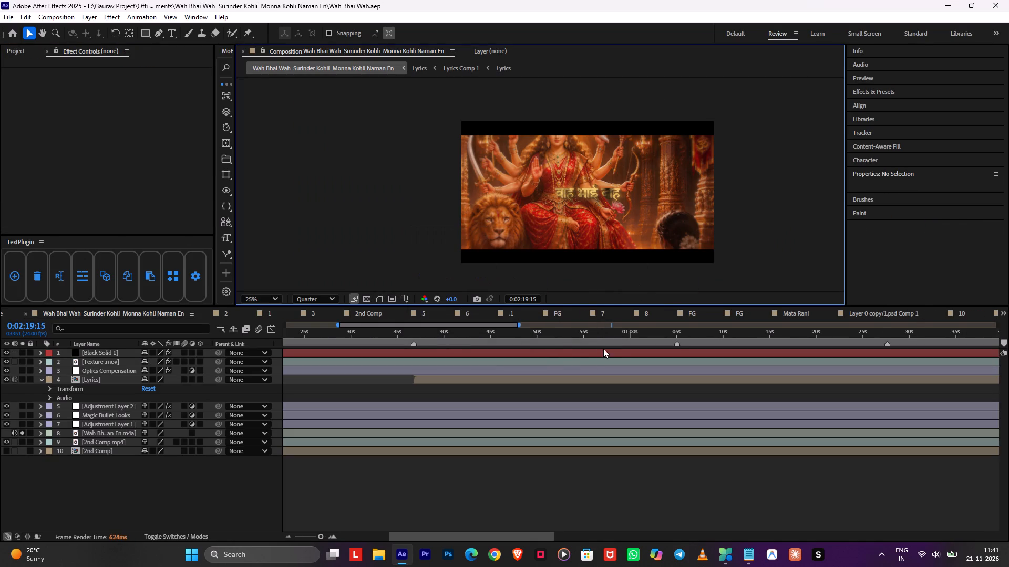
Set the main composition's preview resolution to Full and inspect the lyric text closely at 0:00:56:23.
click(602, 341)
scroll(626, 228, up, 1)
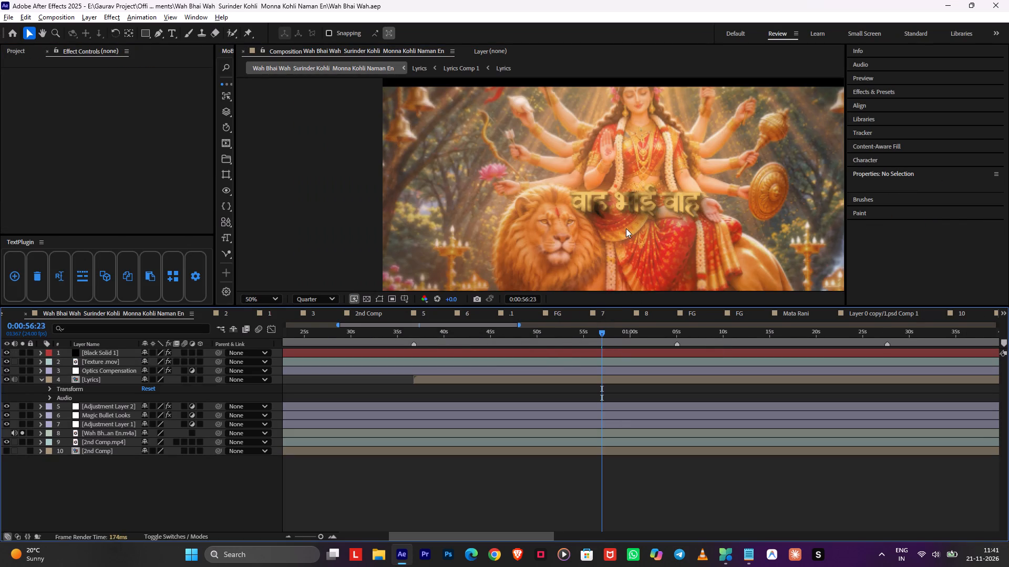
click(310, 299)
click(312, 329)
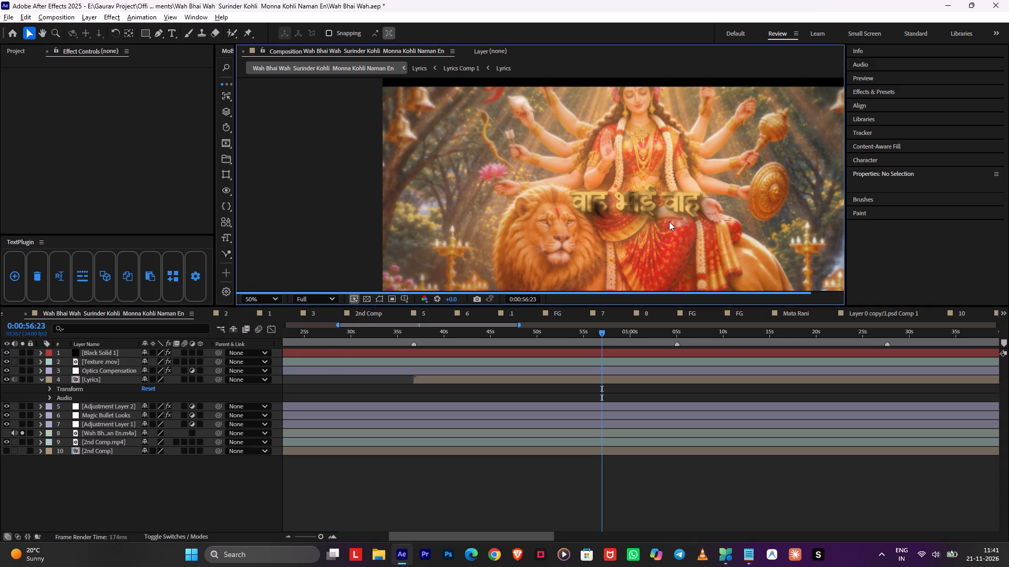
scroll(677, 218, up, 1)
middle_drag(677, 218, 497, 210)
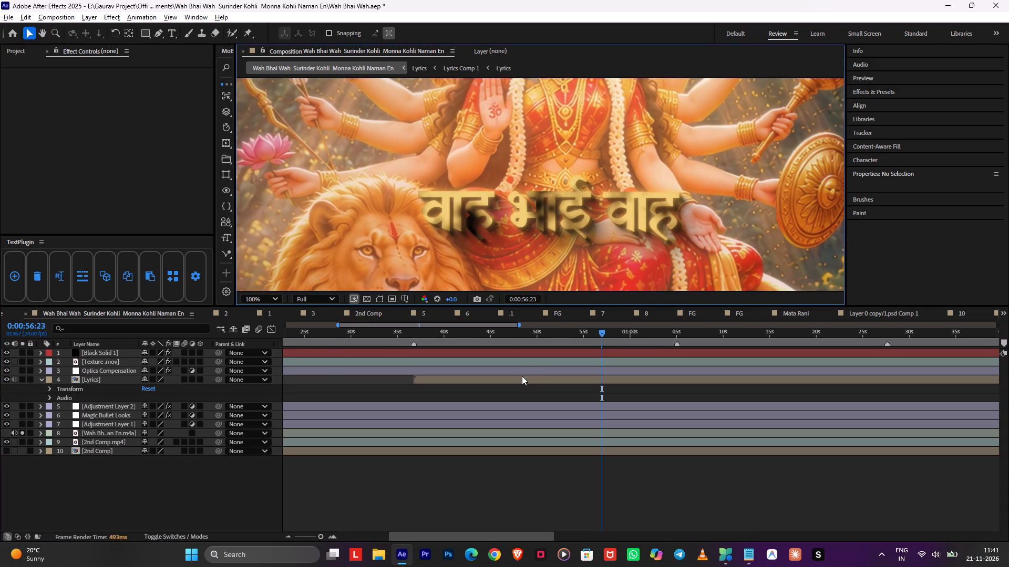
Open Lyrics Comp 1 through the nested Lyrics composition and show its transparency grid.
double_click(522, 376)
double_click(472, 362)
double_click(388, 360)
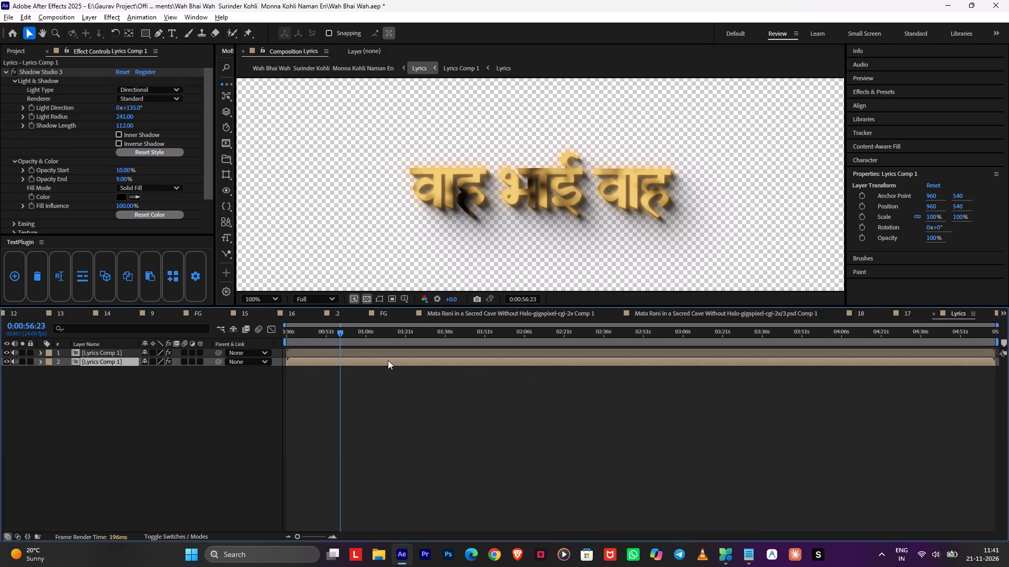
click(369, 299)
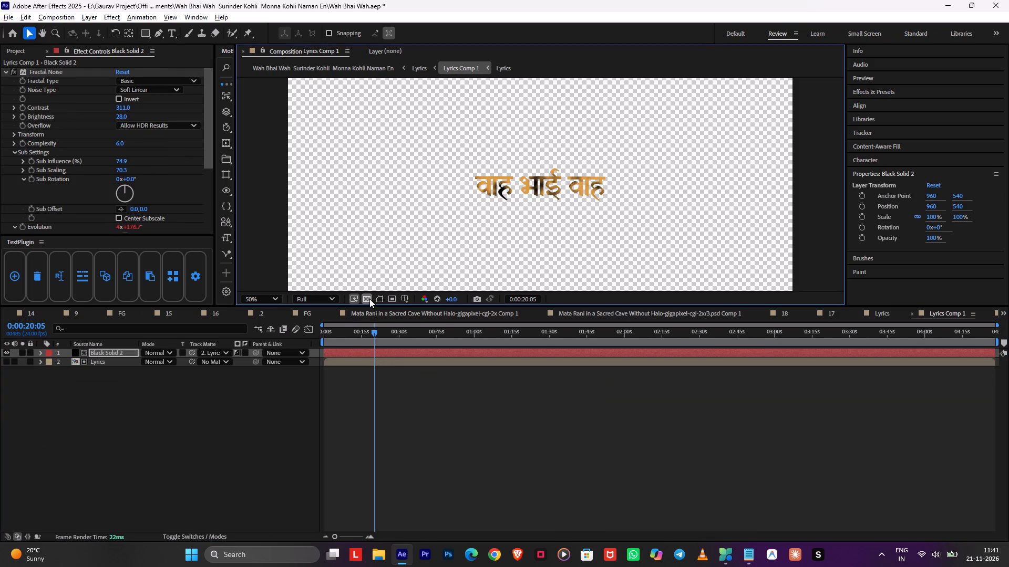
Set the Tint effect's Map Black To colour on Black Solid 2 to the muted brown 6F593B.
scroll(616, 173, up, 1)
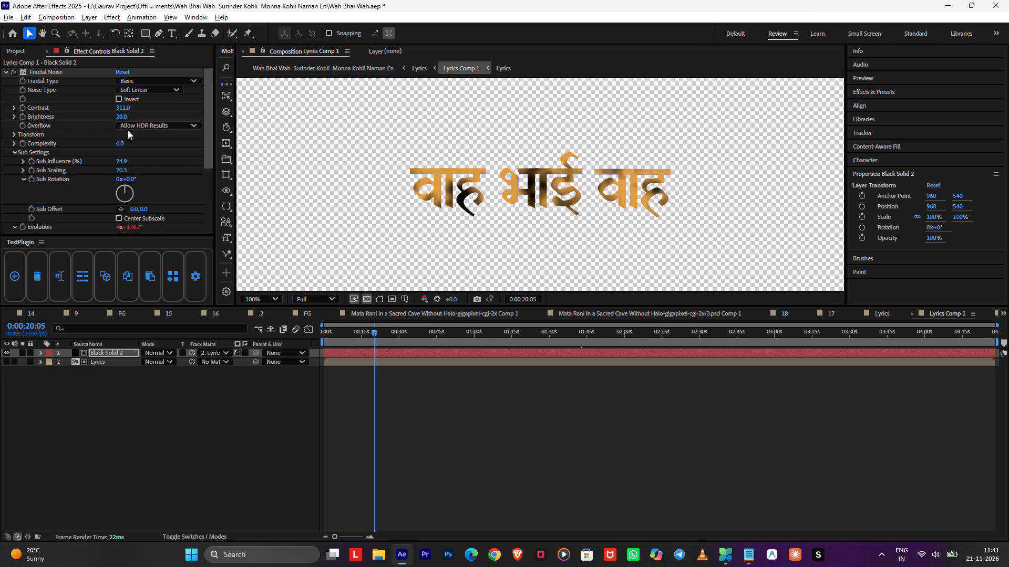
scroll(128, 130, down, 7)
click(122, 204)
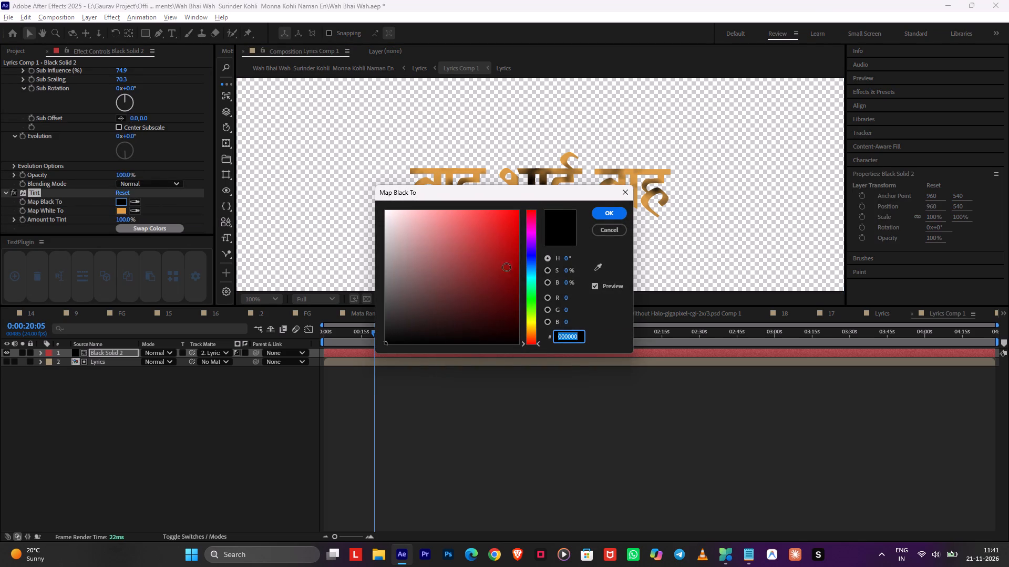
click(532, 328)
click(467, 249)
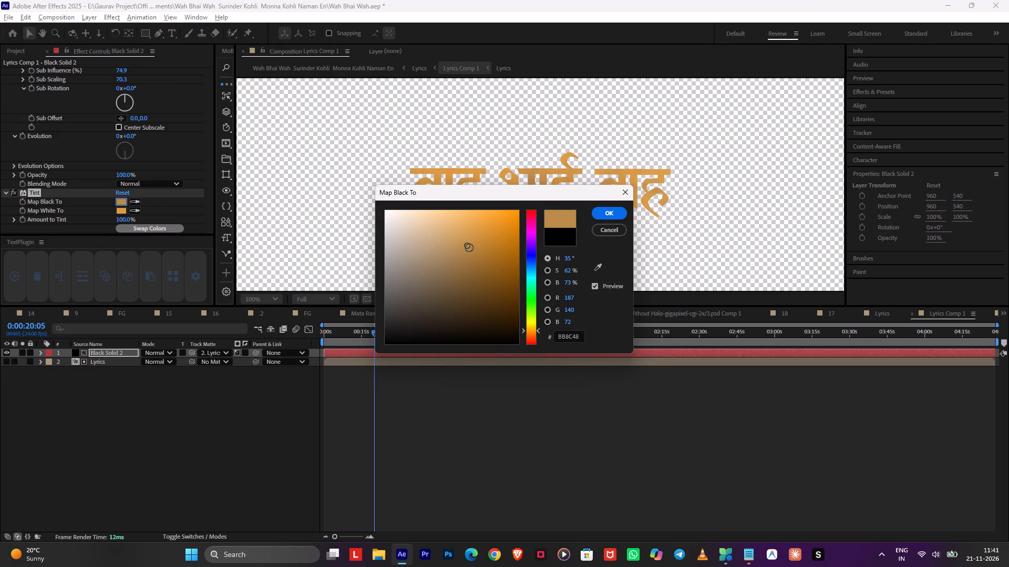
drag(460, 225, 445, 276)
click(603, 217)
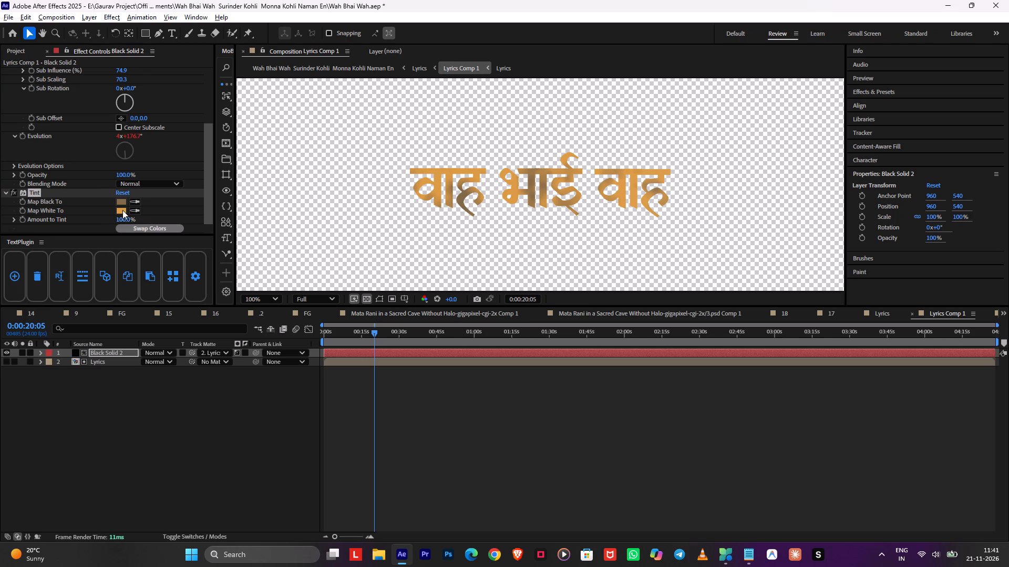
click(123, 202)
click(456, 290)
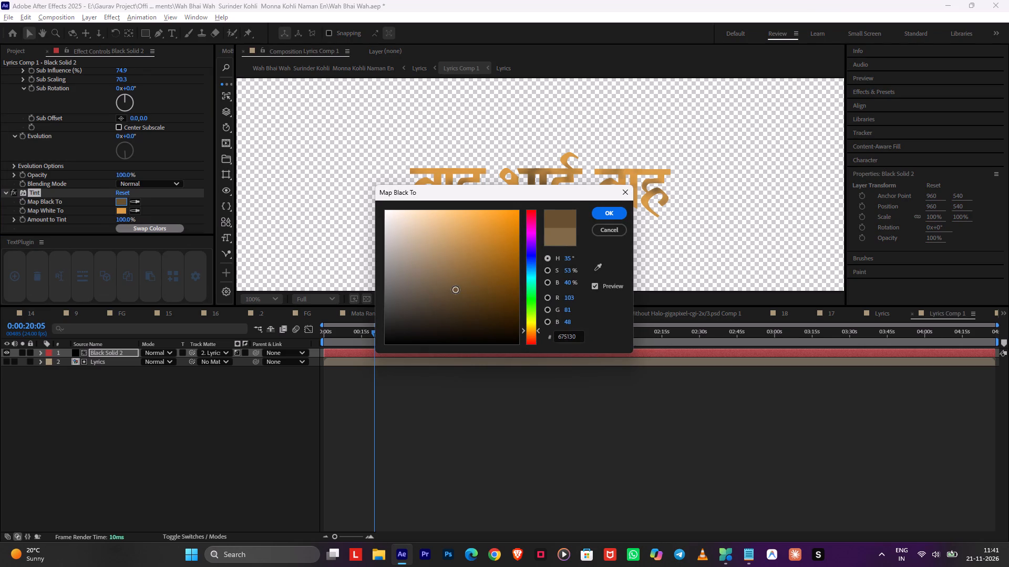
drag(456, 290, 448, 286)
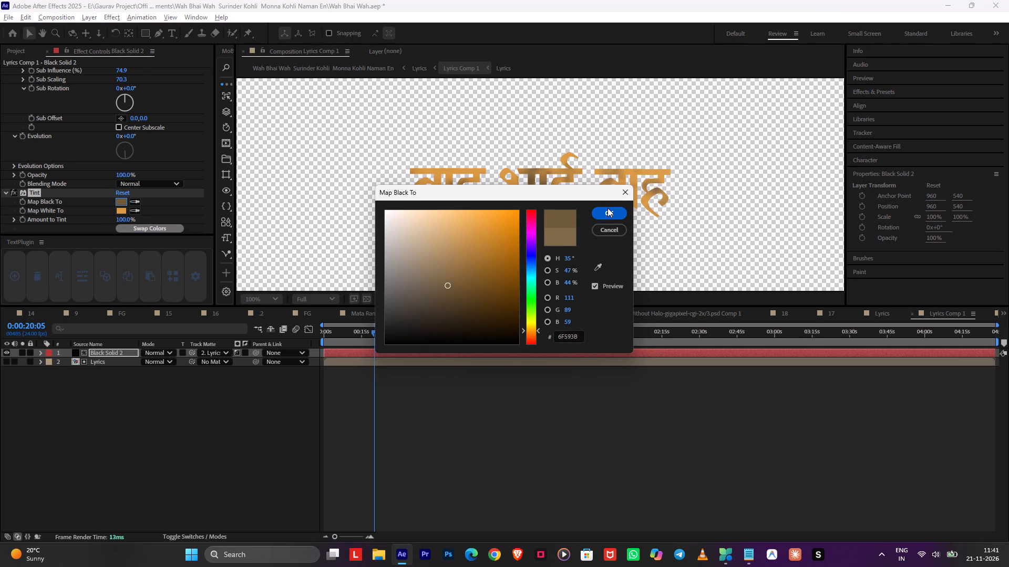
click(609, 209)
Save the project while going up through the parent Lyrics composition to the main Wah Bhai Wah composition.
key(Tab)
click(519, 213)
key(ctrl+s)
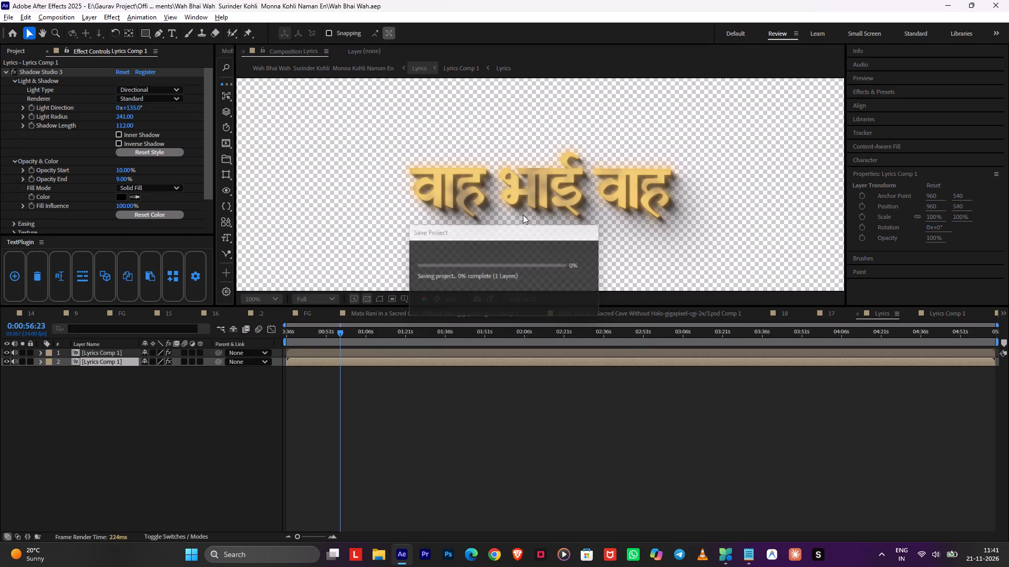
scroll(523, 211, up, 1)
scroll(523, 211, down, 2)
key(Tab)
click(442, 211)
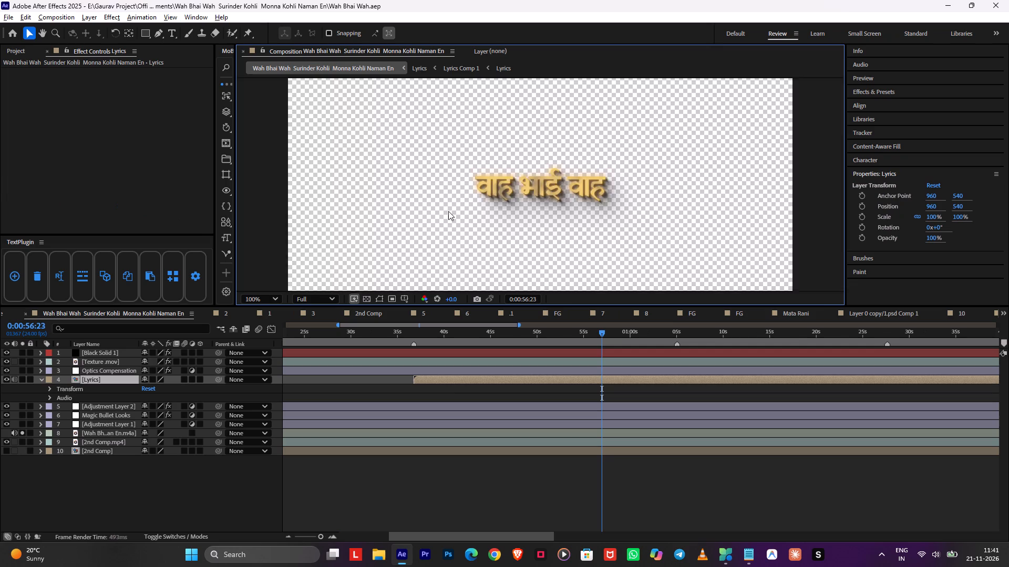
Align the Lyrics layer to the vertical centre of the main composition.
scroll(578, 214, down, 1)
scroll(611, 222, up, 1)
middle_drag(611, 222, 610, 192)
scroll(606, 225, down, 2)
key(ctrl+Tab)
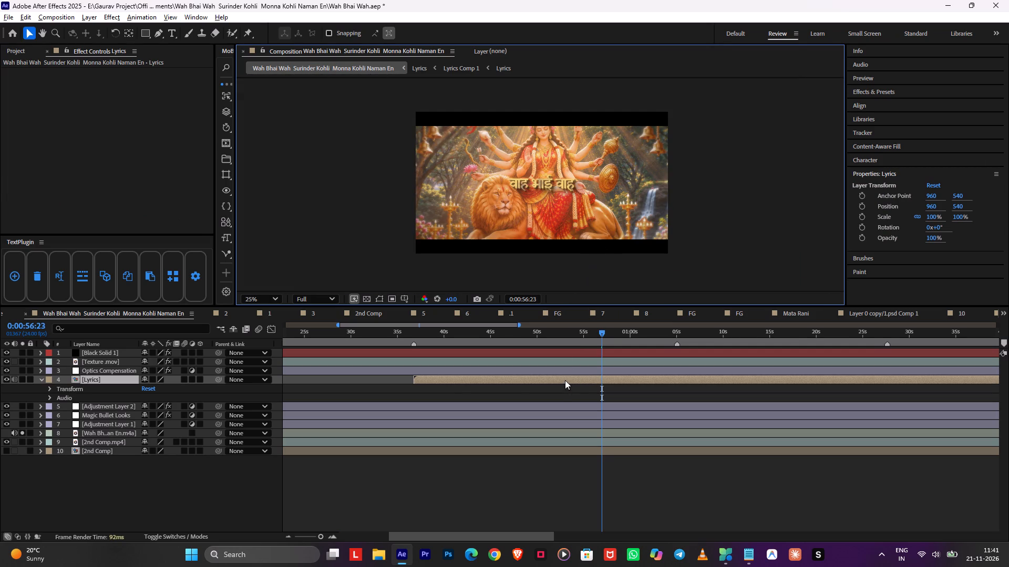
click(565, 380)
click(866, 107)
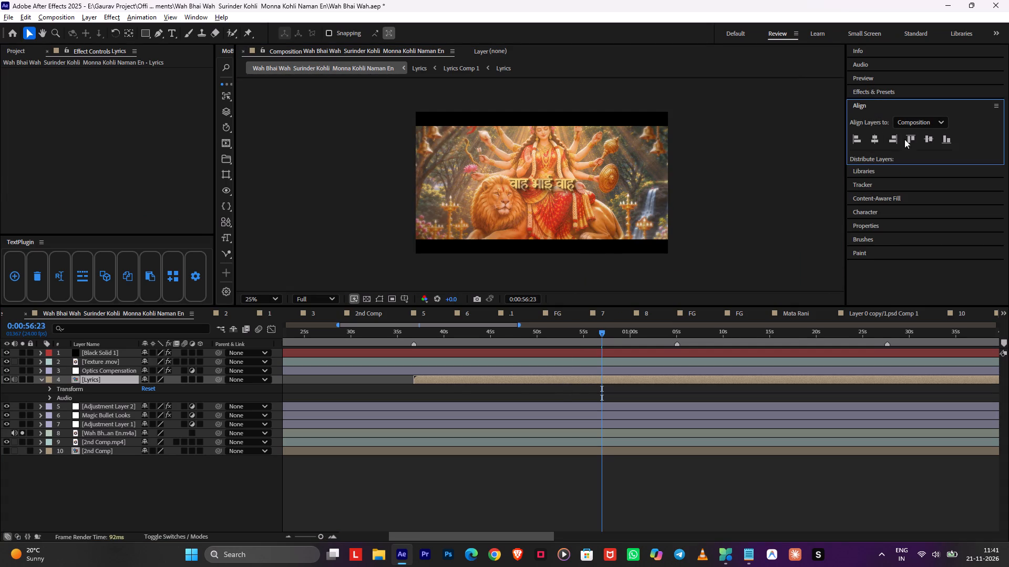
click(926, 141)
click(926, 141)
Move the Lyrics layer down to the bottom of the picture, just above the lower black bar, and scale it to 85%.
drag(538, 183, 536, 226)
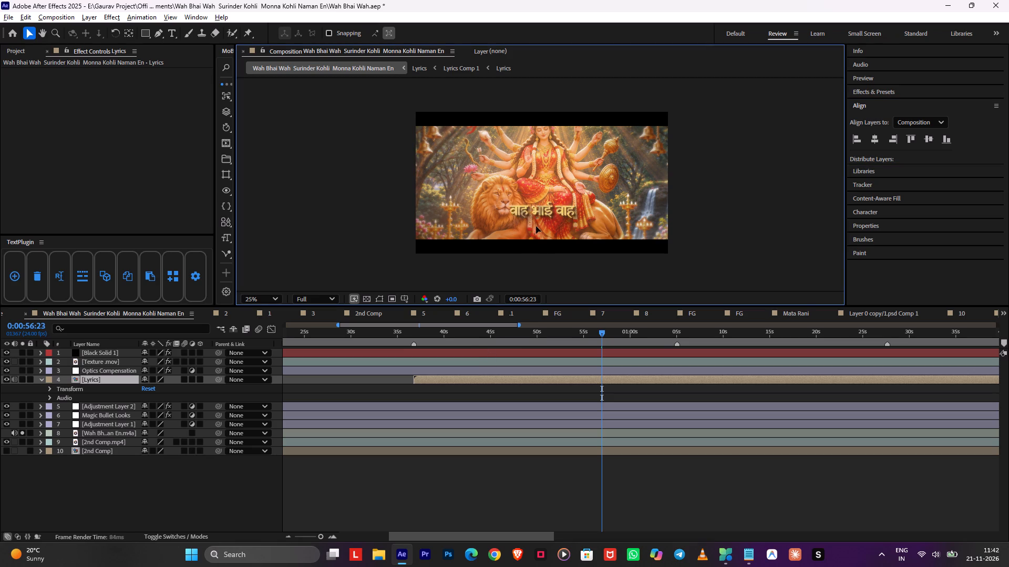
drag(536, 226, 537, 228)
key(s)
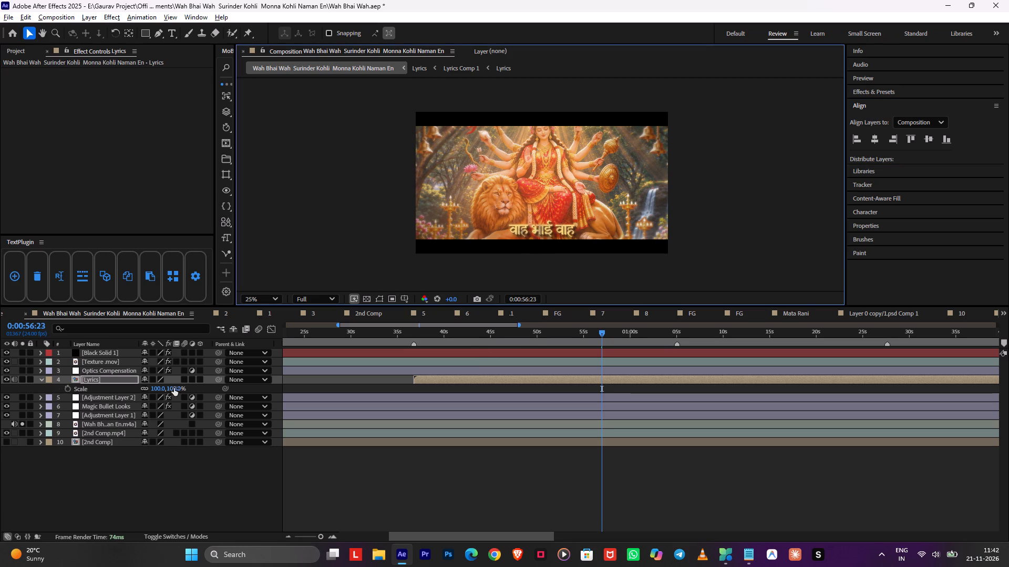
drag(173, 388, 161, 384)
scroll(630, 201, up, 1)
middle_drag(585, 257, 583, 173)
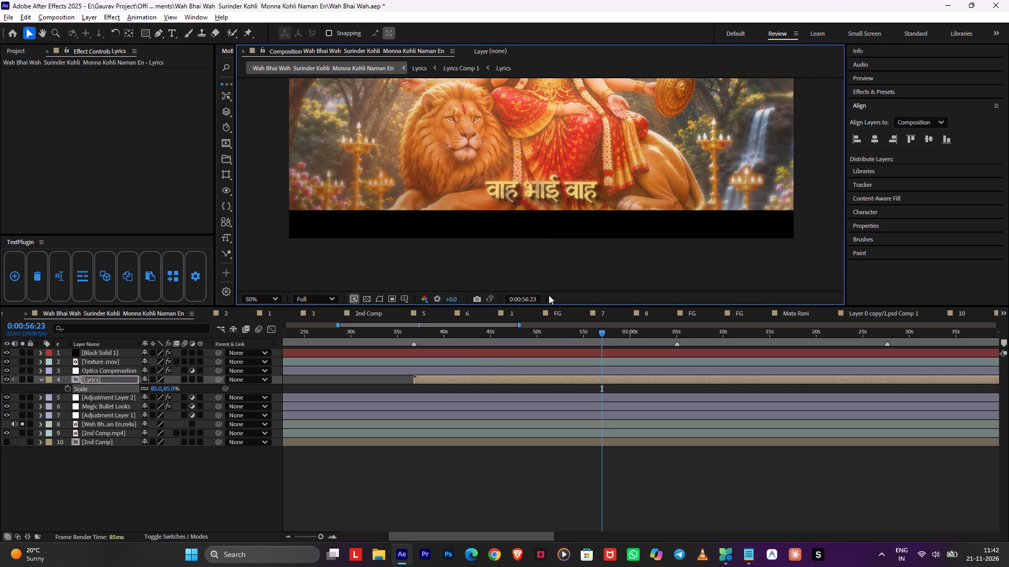
Open Lyrics Comp 1 at main-timeline time 0:01:15:04 and set the Tint effect's Map White To colour to E3A54D.
drag(606, 337, 648, 337)
drag(670, 333, 676, 333)
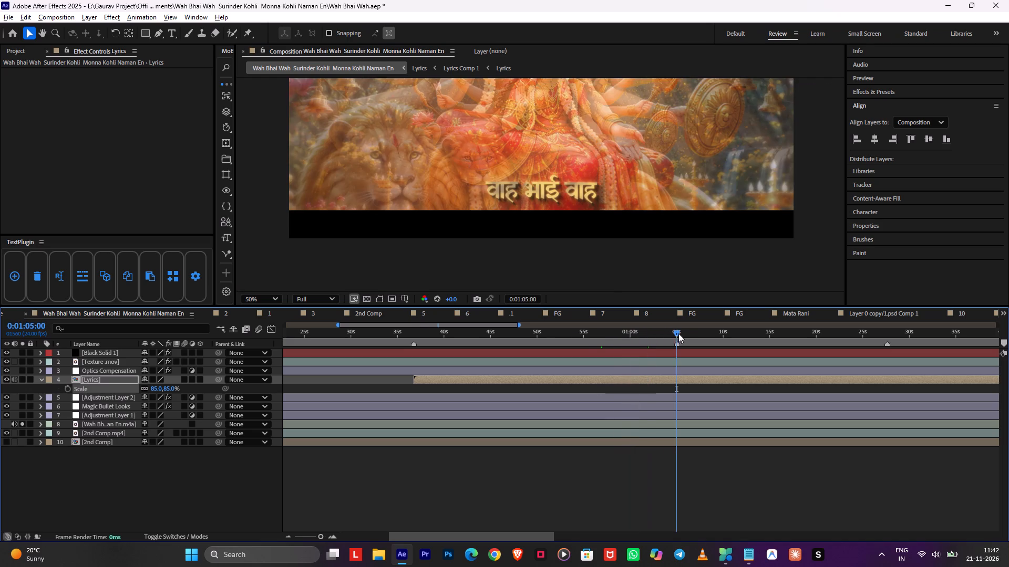
drag(739, 336, 771, 339)
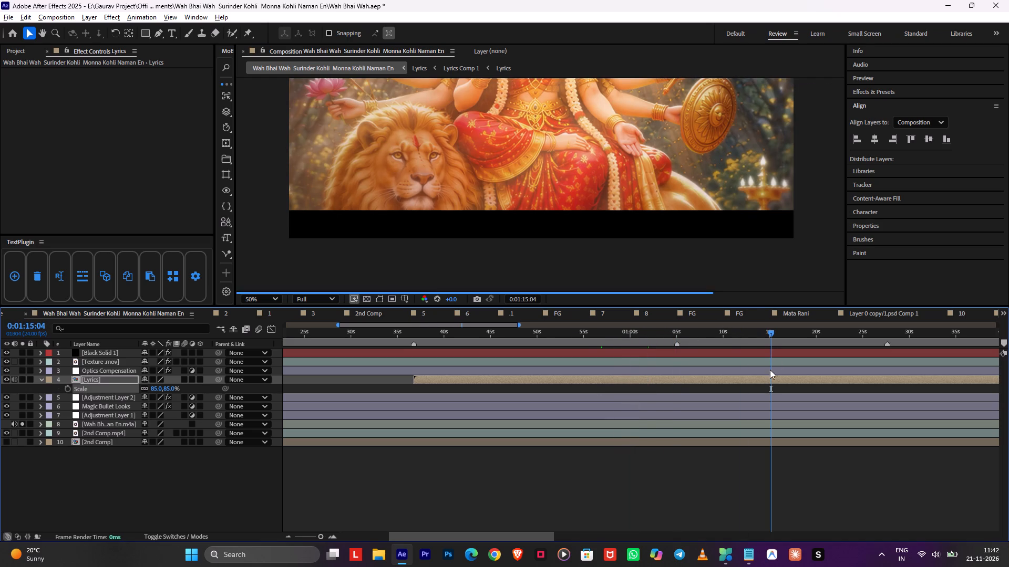
double_click(761, 381)
double_click(499, 359)
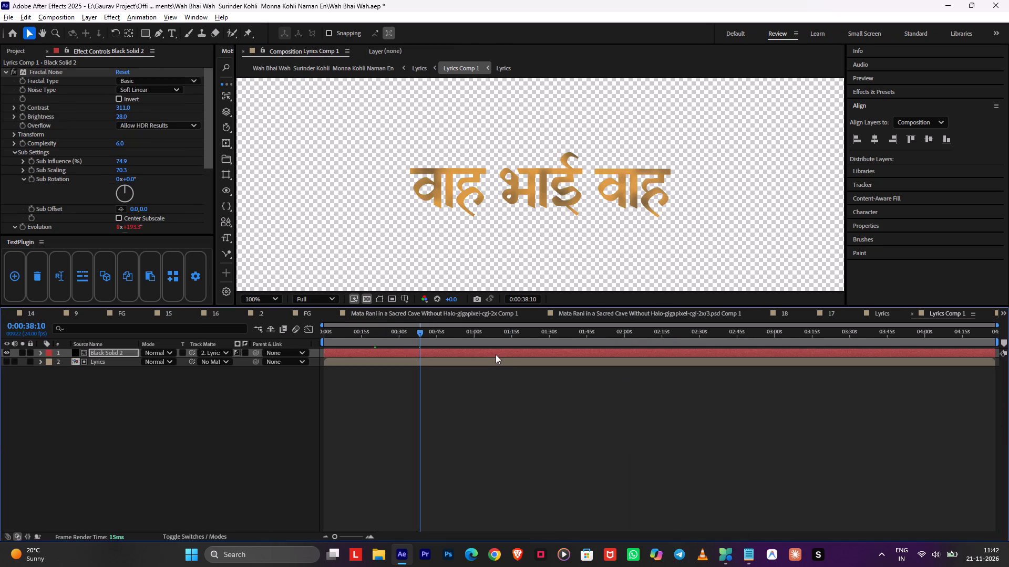
scroll(131, 139, down, 8)
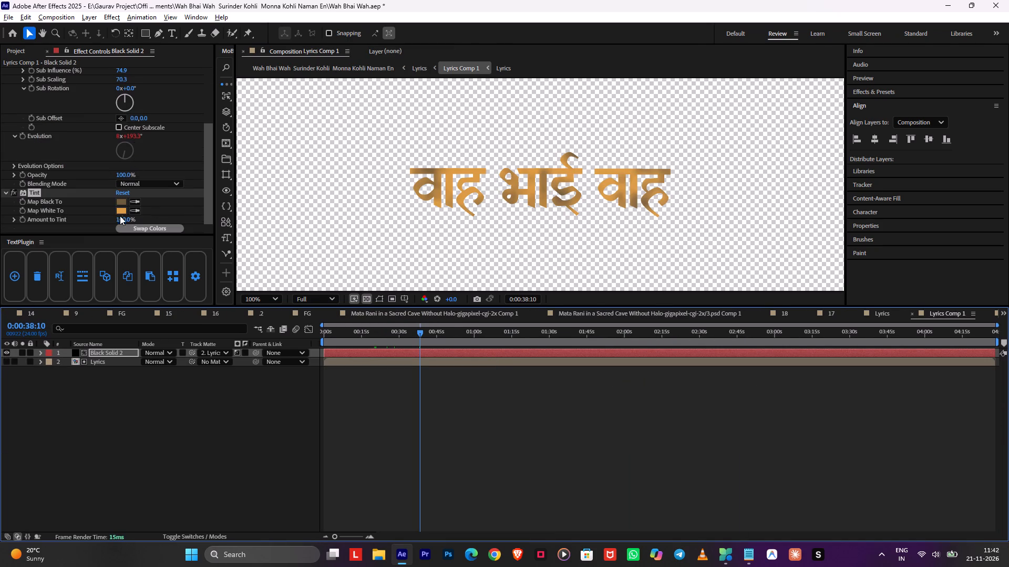
click(122, 214)
drag(485, 227, 486, 214)
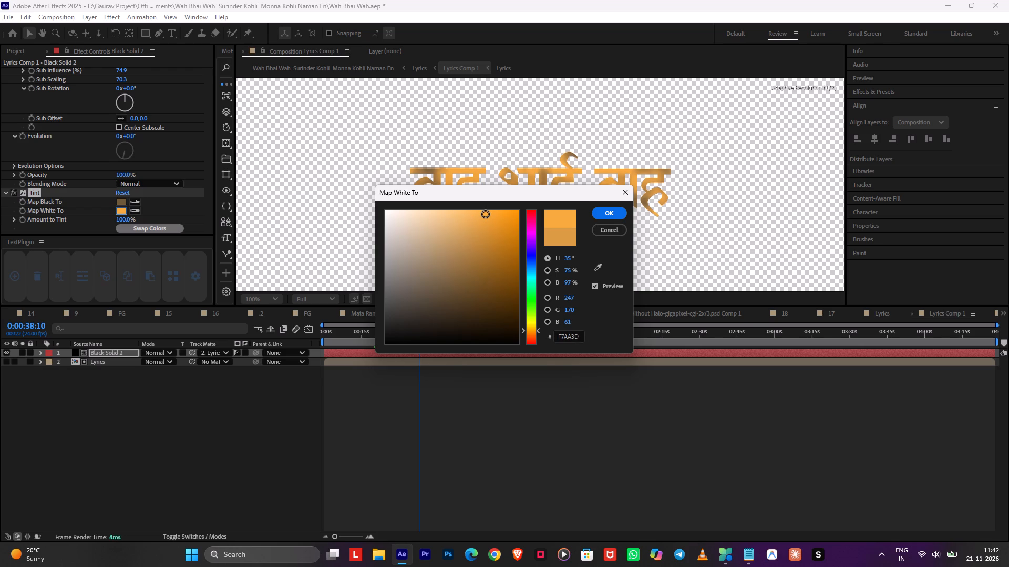
drag(486, 214, 473, 225)
click(610, 213)
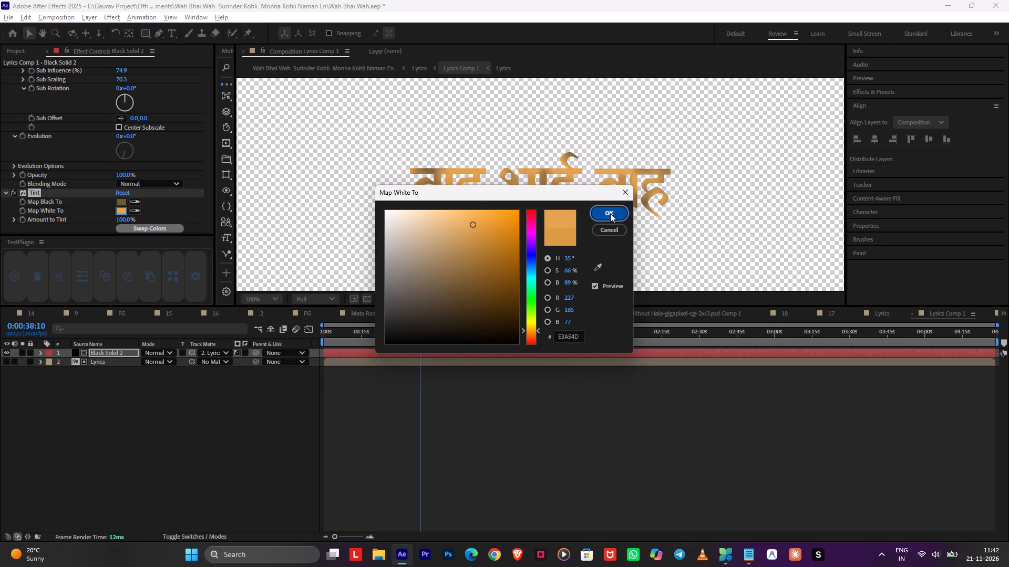
Change the Tint effect's Map Black To colour on Black Solid 2 to a more saturated golden brown.
click(119, 203)
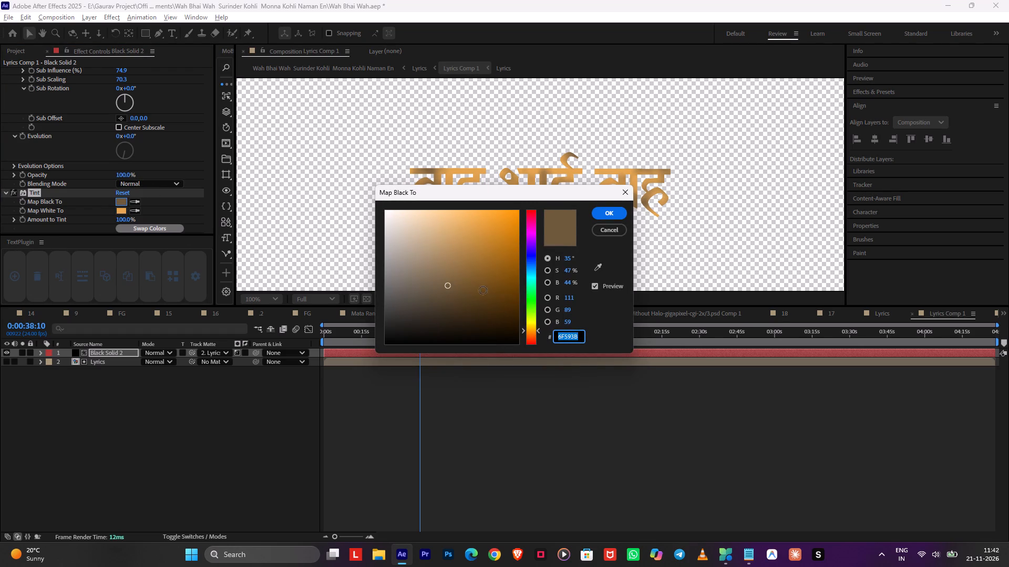
click(471, 295)
click(458, 285)
drag(478, 298, 488, 301)
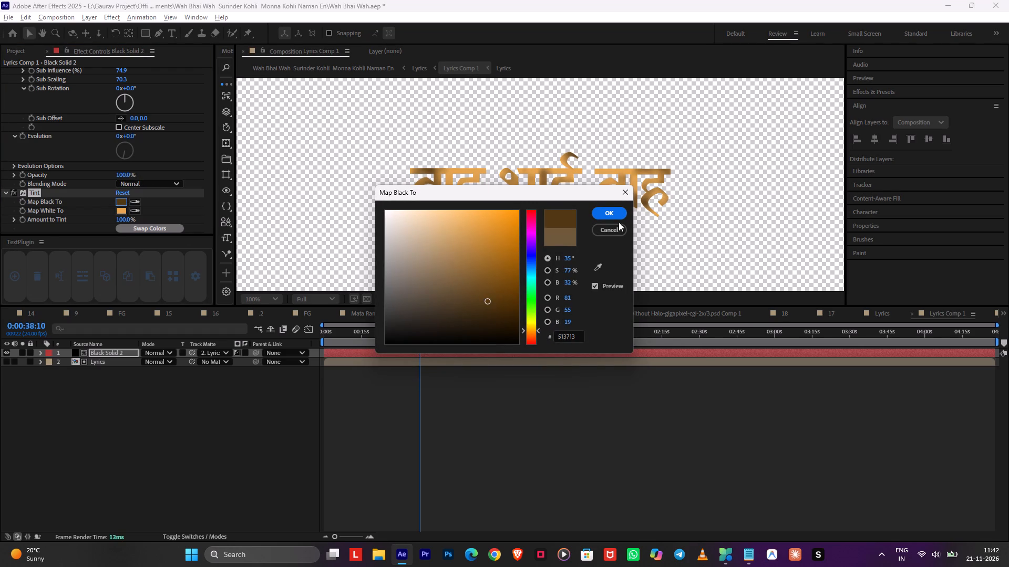
click(473, 288)
click(617, 217)
Save the project while returning through the parent Lyrics composition to the main composition.
key(Tab)
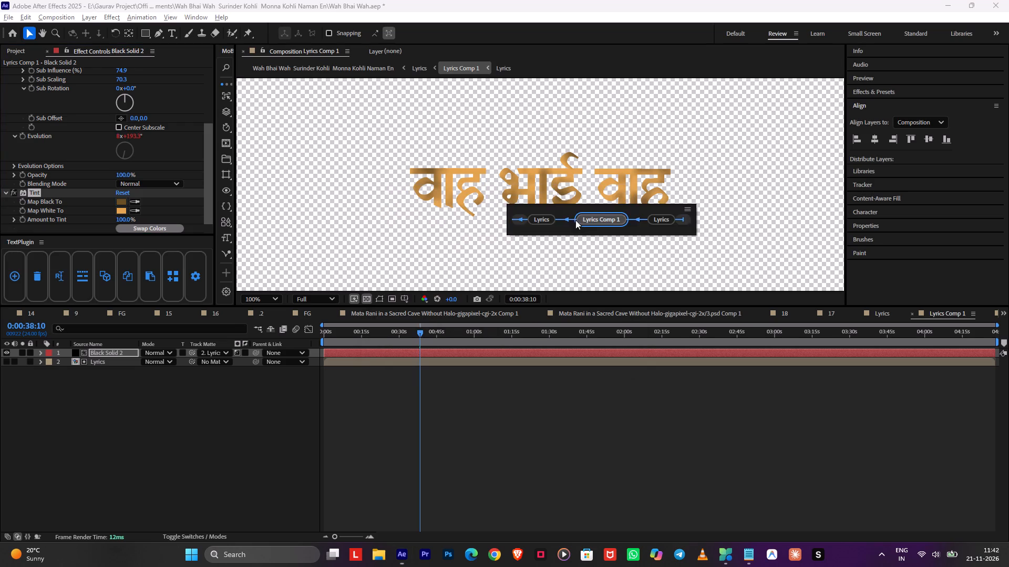
click(548, 222)
key(ctrl+s)
scroll(580, 215, up, 1)
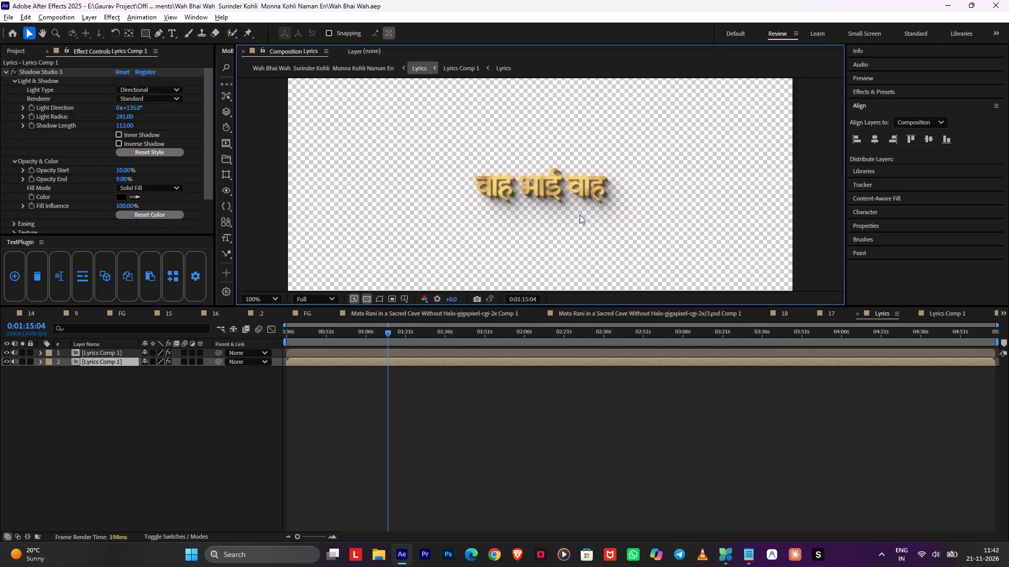
scroll(580, 215, down, 1)
key(Tab)
click(483, 333)
Nudge the Lyrics layer slightly lower, keeping the text just above the lower black bar.
scroll(610, 240, down, 1)
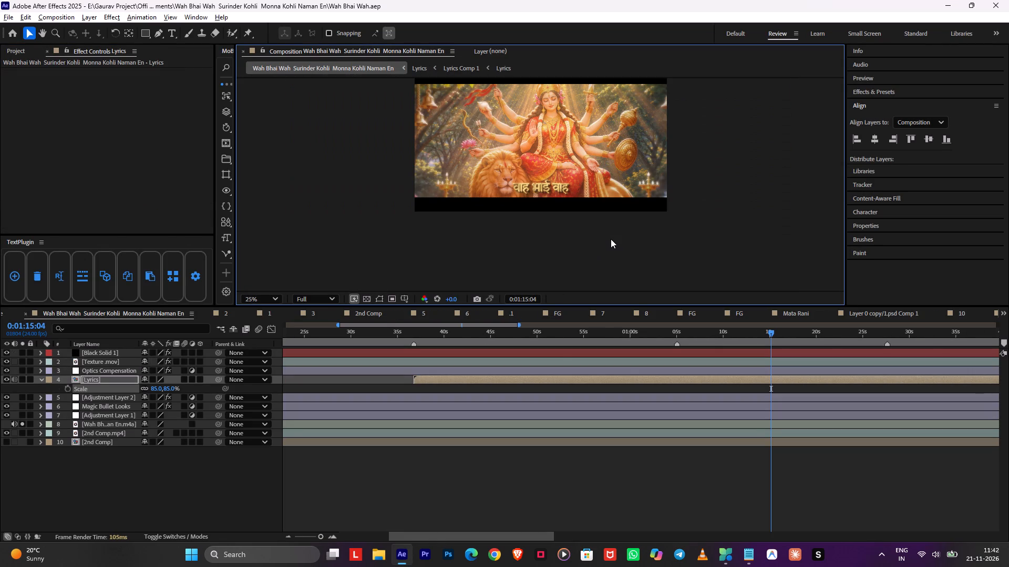
scroll(611, 239, down, 1)
scroll(611, 239, up, 1)
scroll(559, 230, up, 1)
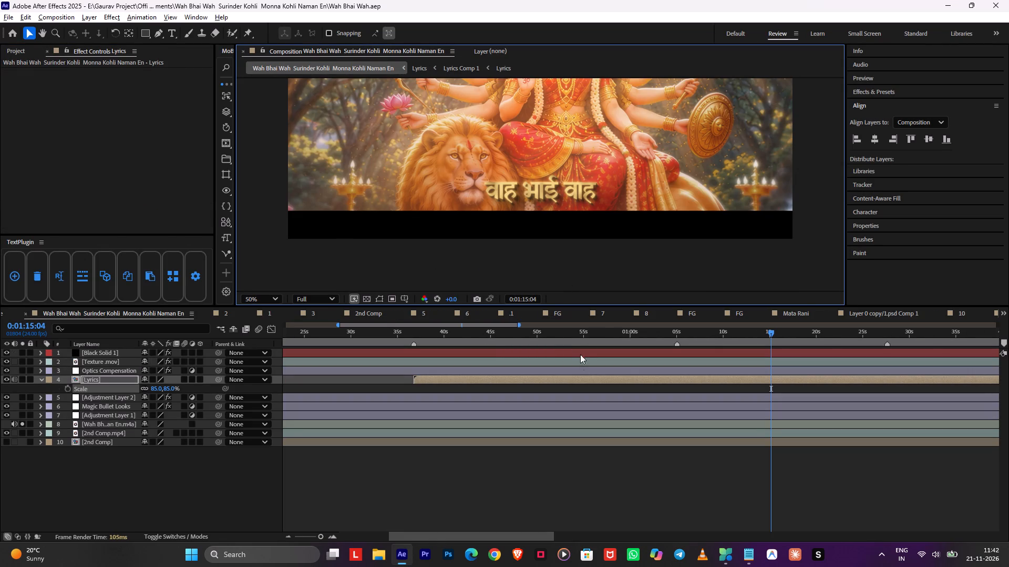
key(shift+Down)
key(Up)
key(Up)
key(Up)
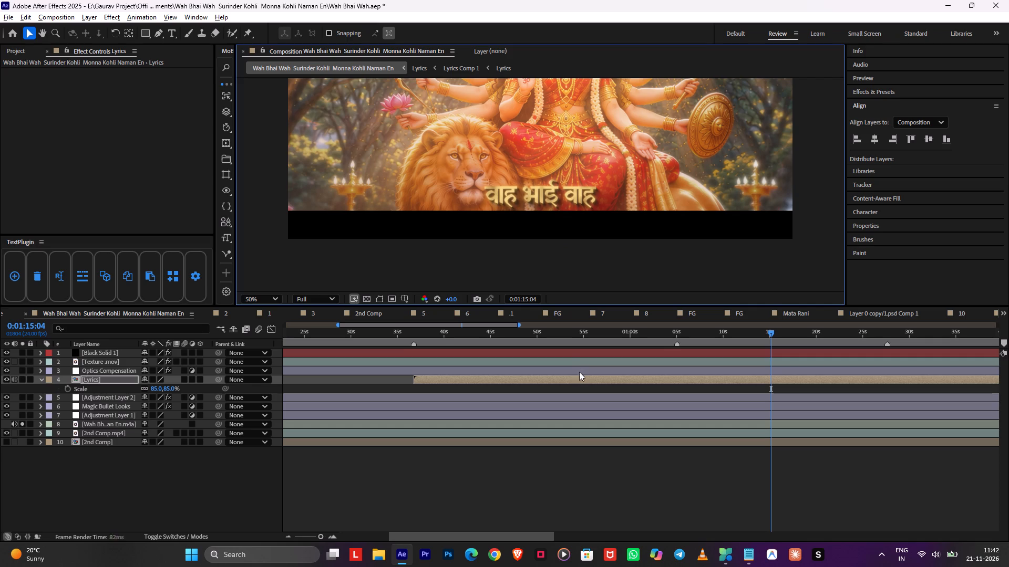
key(Up)
key(Down)
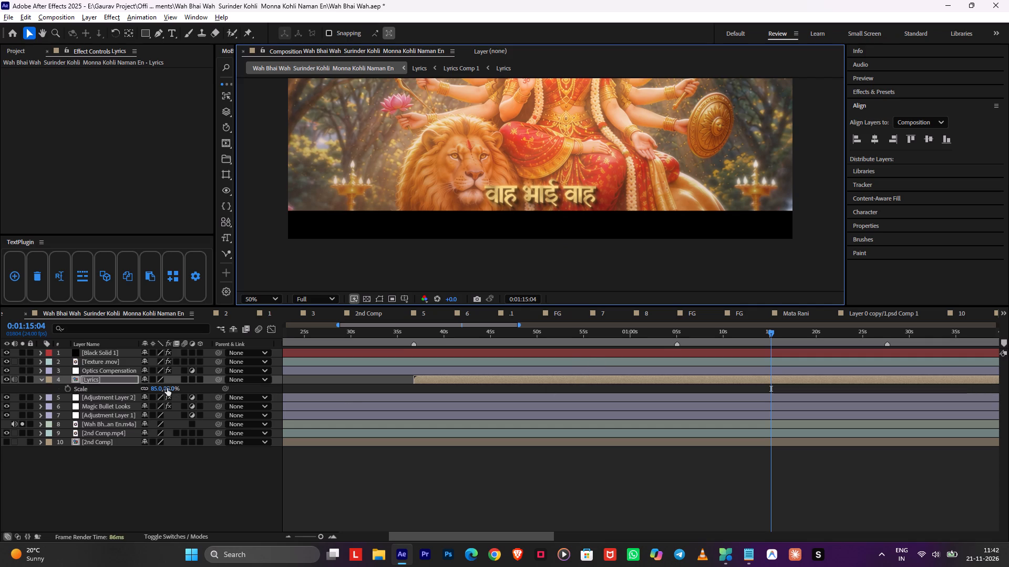
Set the Lyrics layer's scale to 79% and nudge the layer down slightly.
click(167, 388)
key(Down)
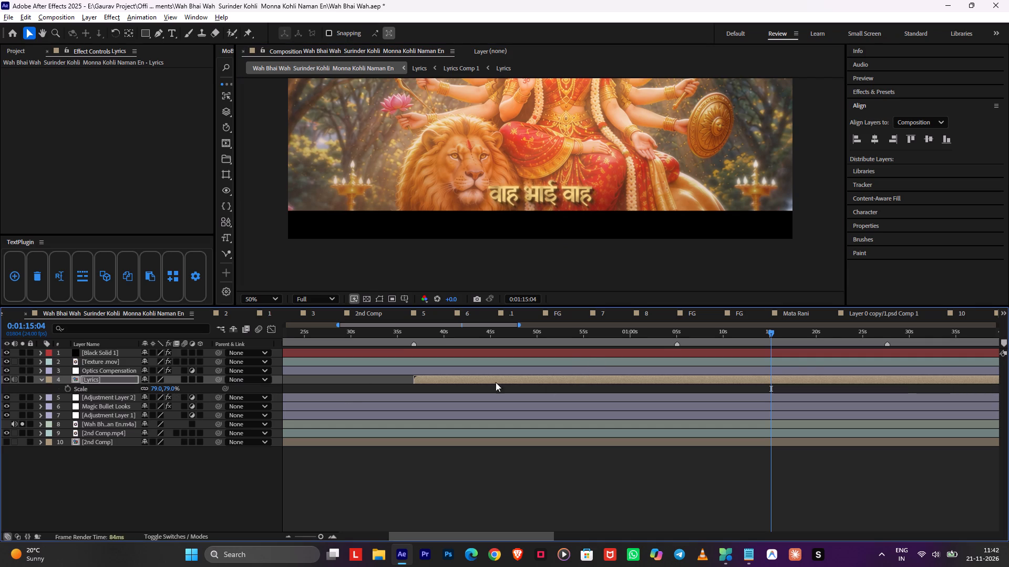
key(Down)
Check the main composition's picture at later times, around 0:01:26:18 and 0:01:34:09.
click(808, 333)
drag(821, 337, 879, 345)
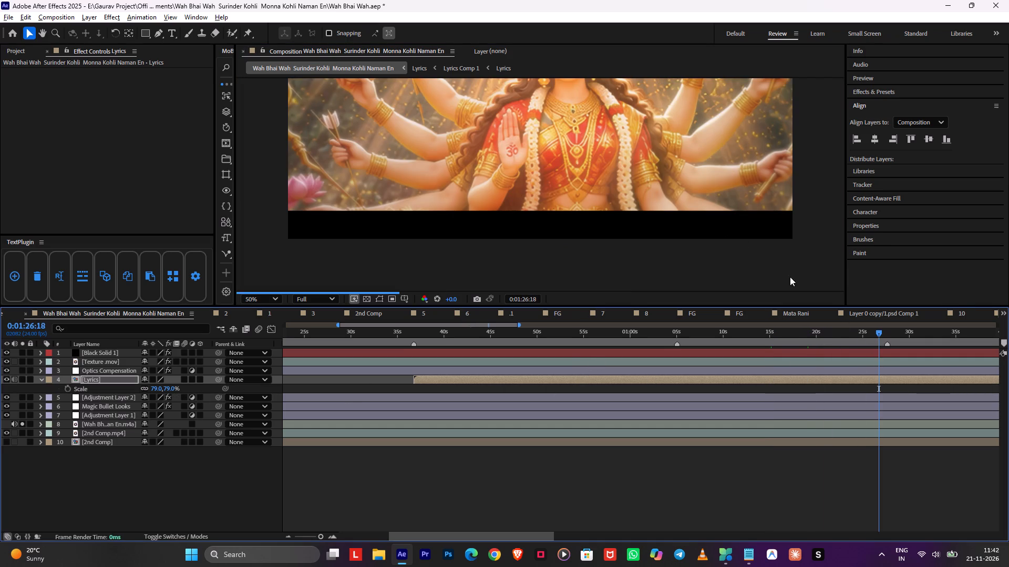
scroll(724, 225, down, 2)
drag(920, 340, 950, 342)
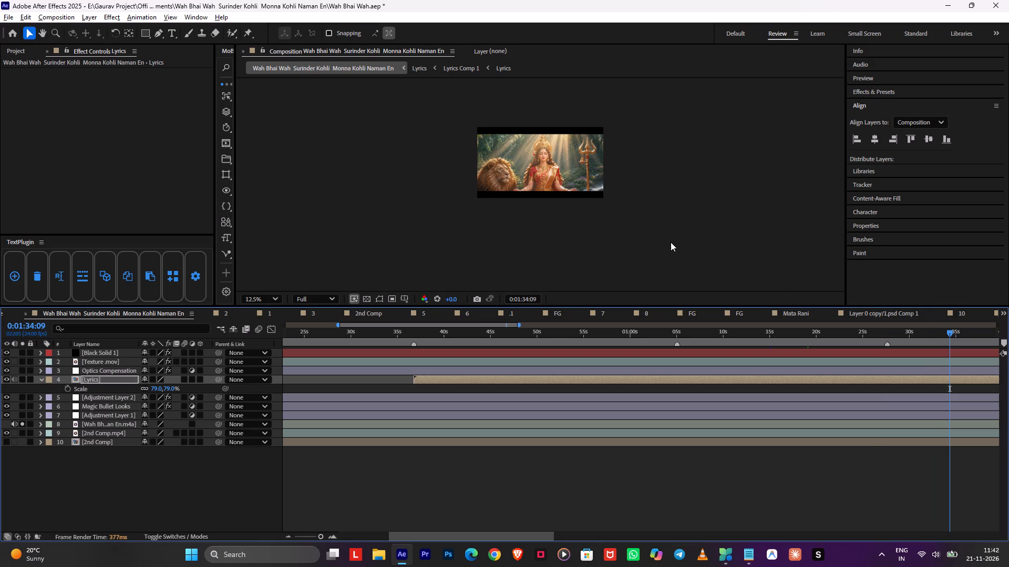
scroll(642, 229, up, 2)
middle_drag(642, 229, 631, 314)
scroll(635, 305, down, 1)
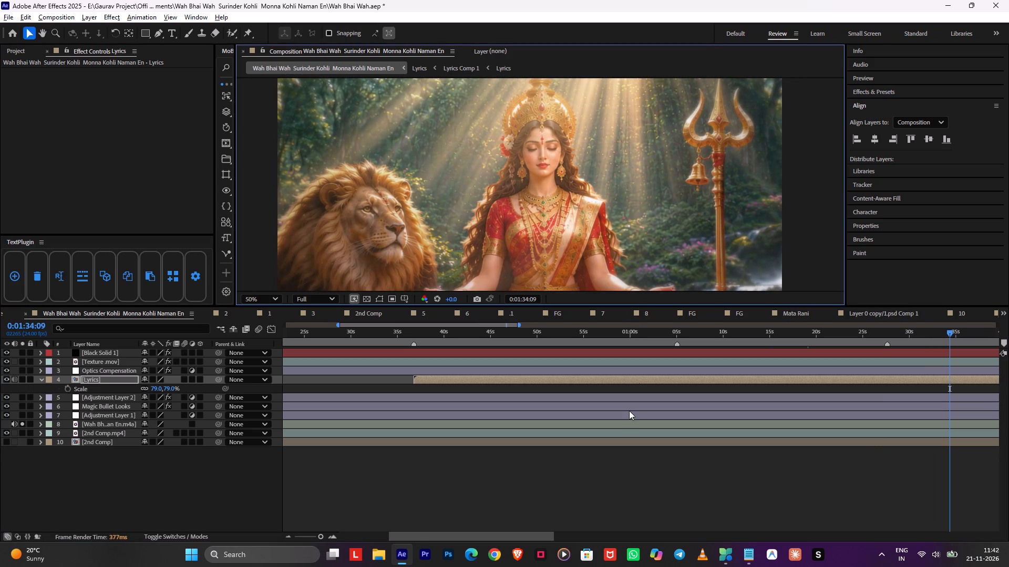
Open Lyrics Comp 1 through the nested Lyrics layer and add it to the render queue.
double_click(637, 379)
double_click(588, 365)
click(545, 399)
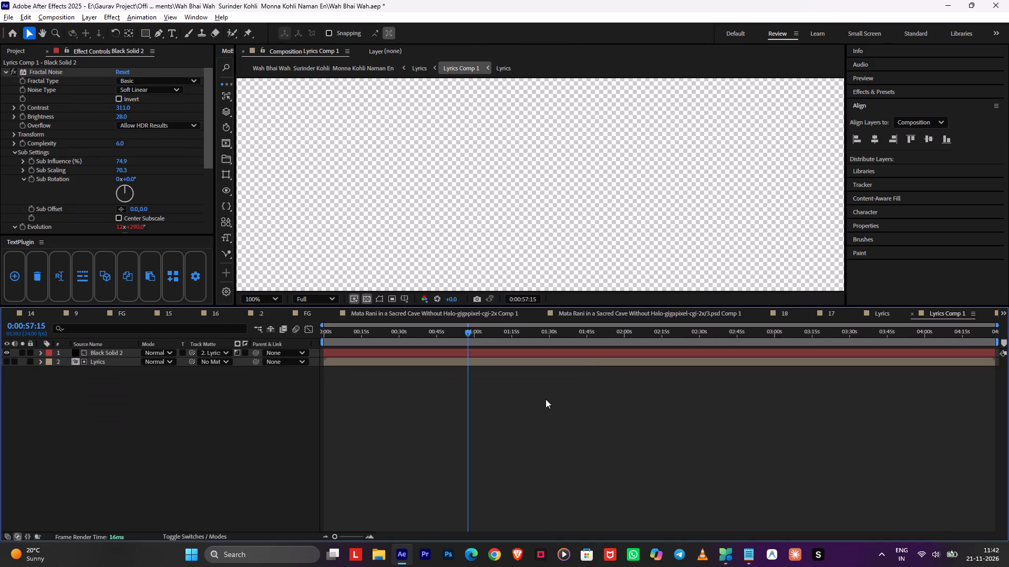
key(ctrl+m)
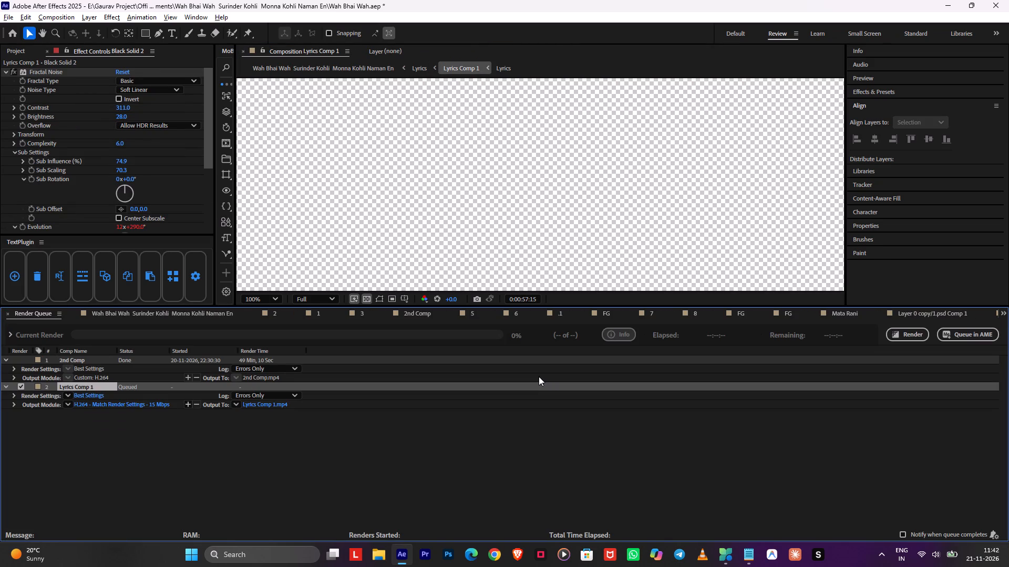
Set the Lyrics Comp 1 output module to QuickTime format with RGB + Alpha channels.
click(146, 404)
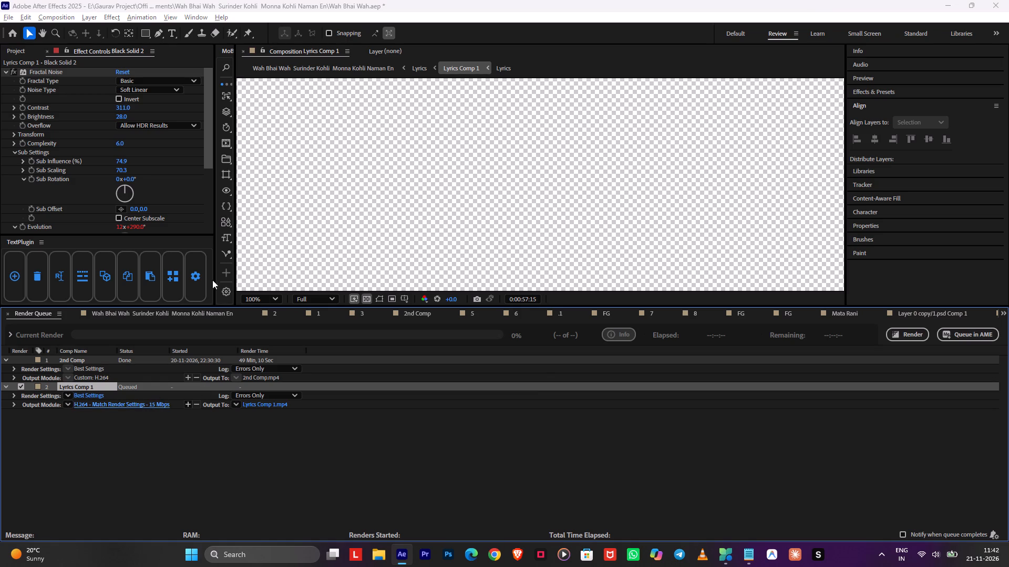
click(433, 192)
click(451, 136)
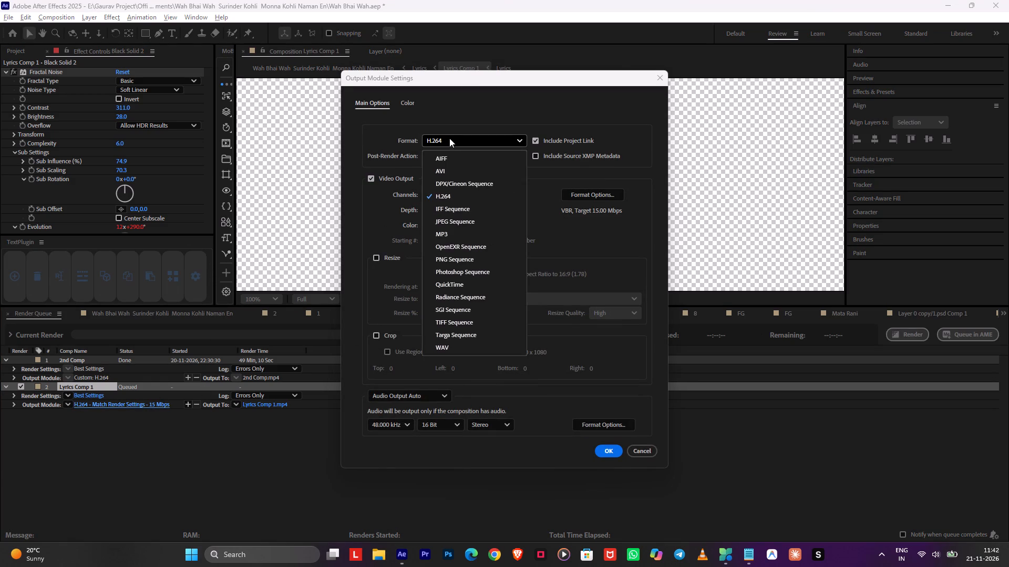
click(452, 289)
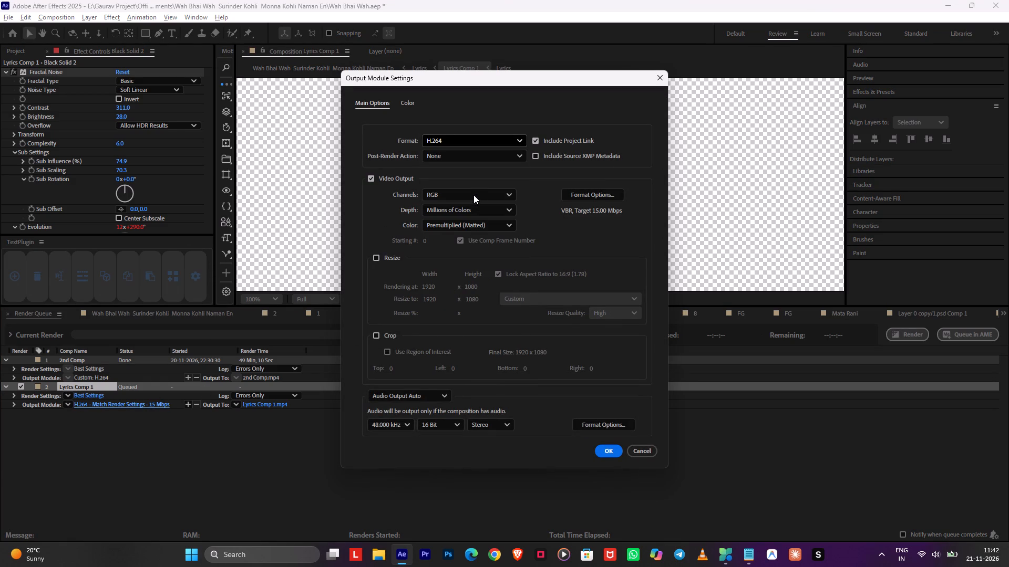
click(473, 195)
click(464, 236)
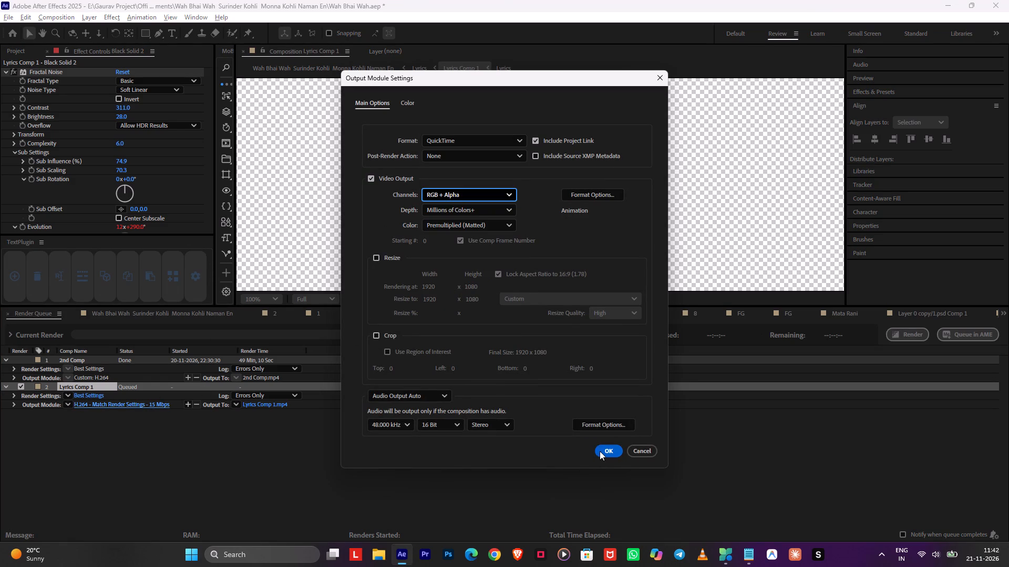
click(603, 451)
Set the output file to Lyrics Comp 1 in the Downloads folder and start the render.
click(266, 403)
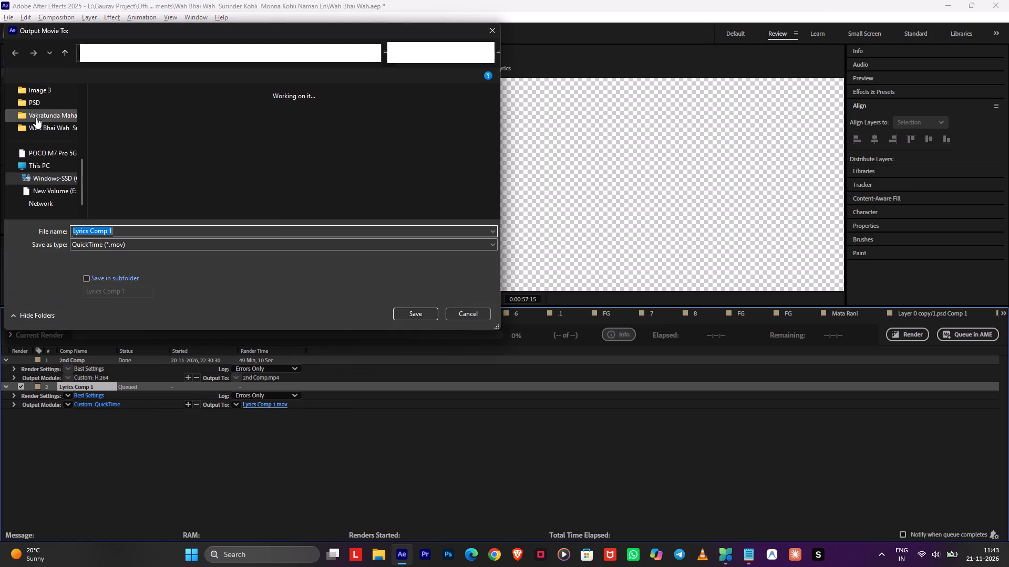
scroll(38, 181, up, 5)
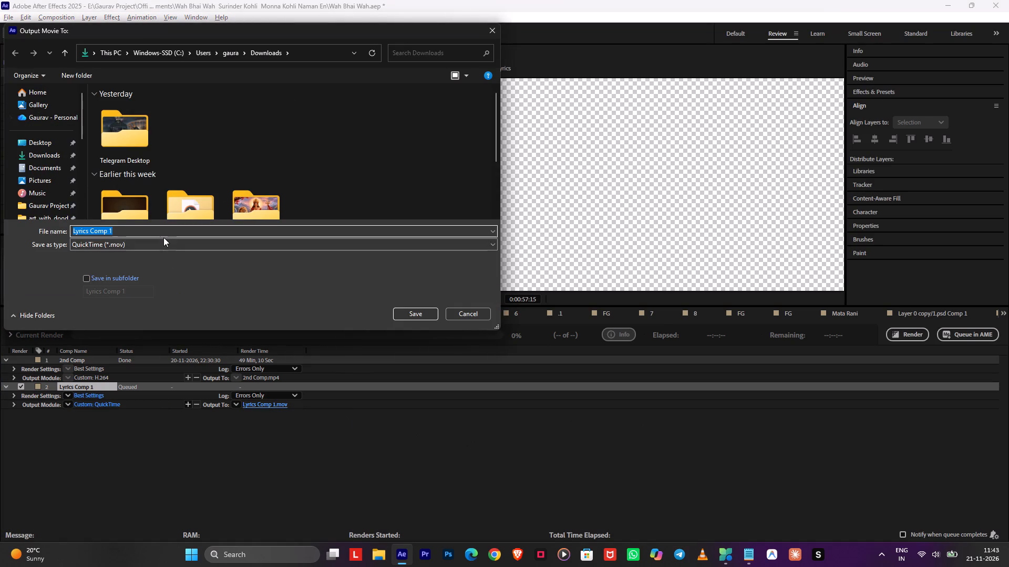
click(424, 311)
click(898, 337)
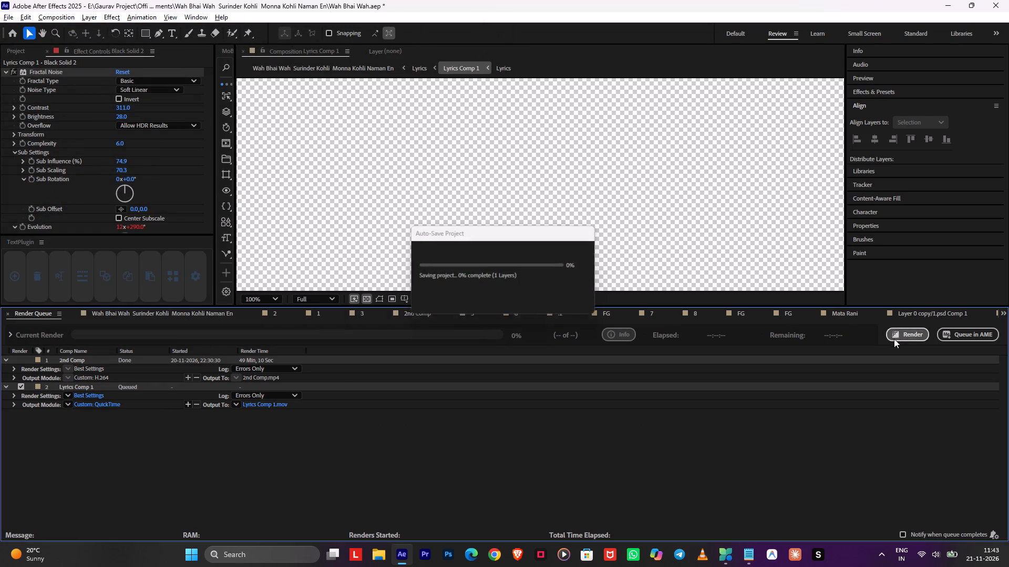
Switch to Telegram.
click(682, 551)
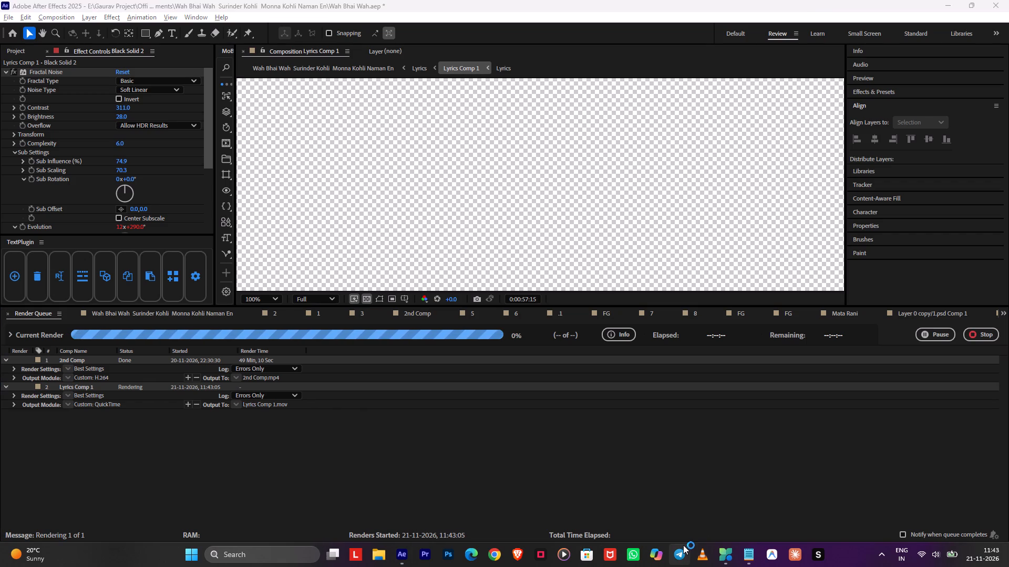
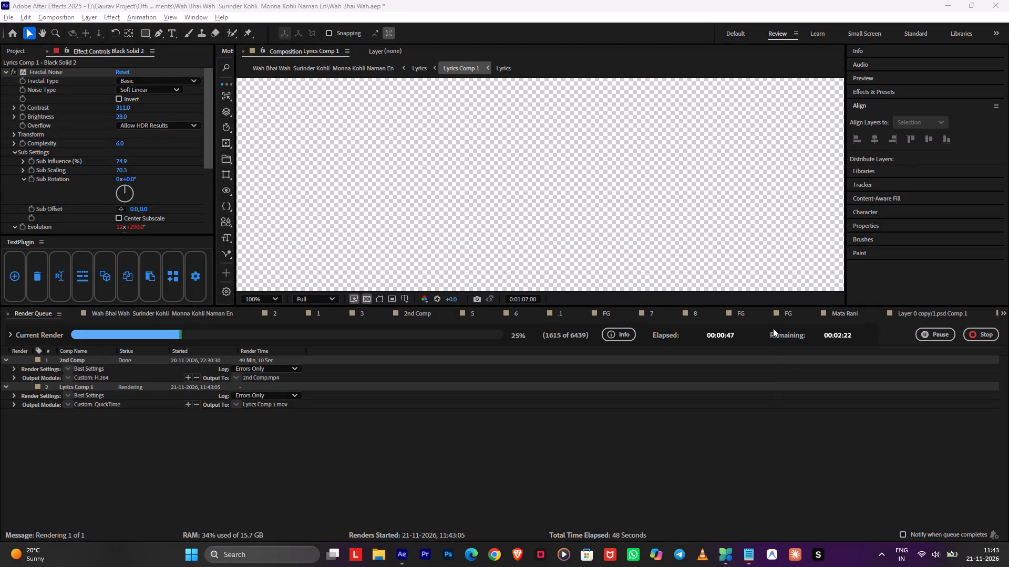
Switch to Microsoft PC Manager, run the PC boost to free memory, and return to After Effects.
click(734, 560)
click(831, 346)
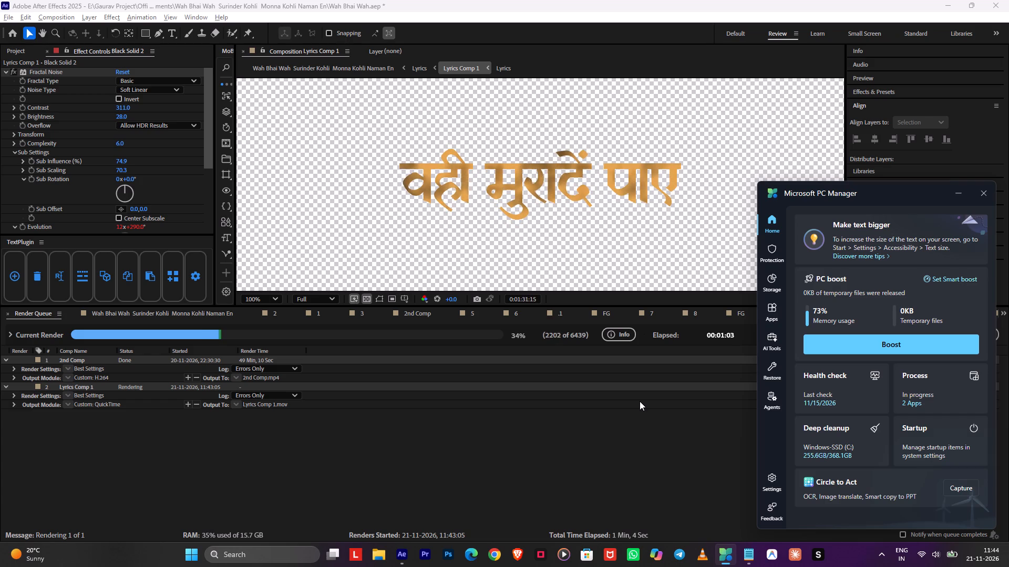
click(814, 342)
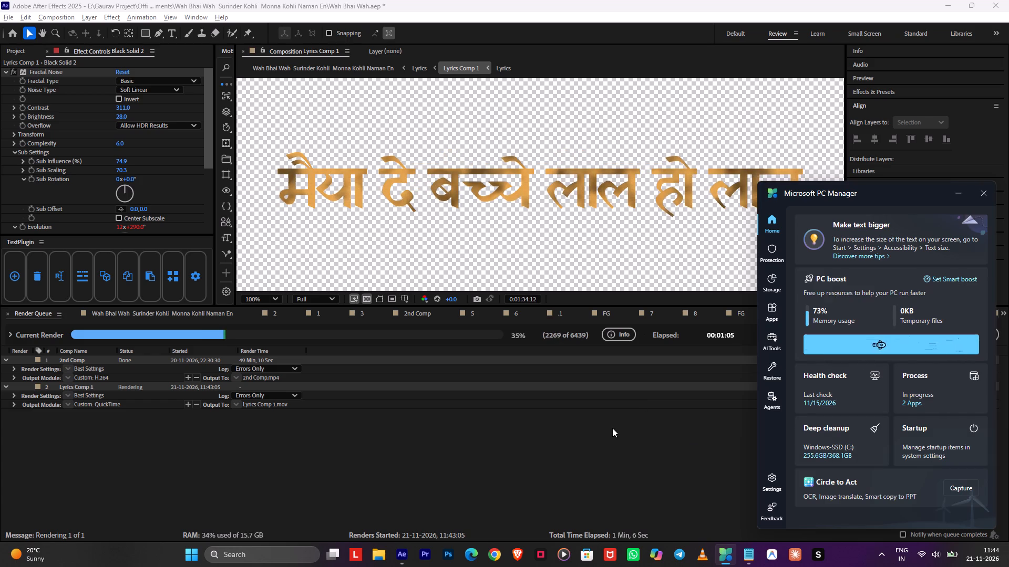
click(612, 428)
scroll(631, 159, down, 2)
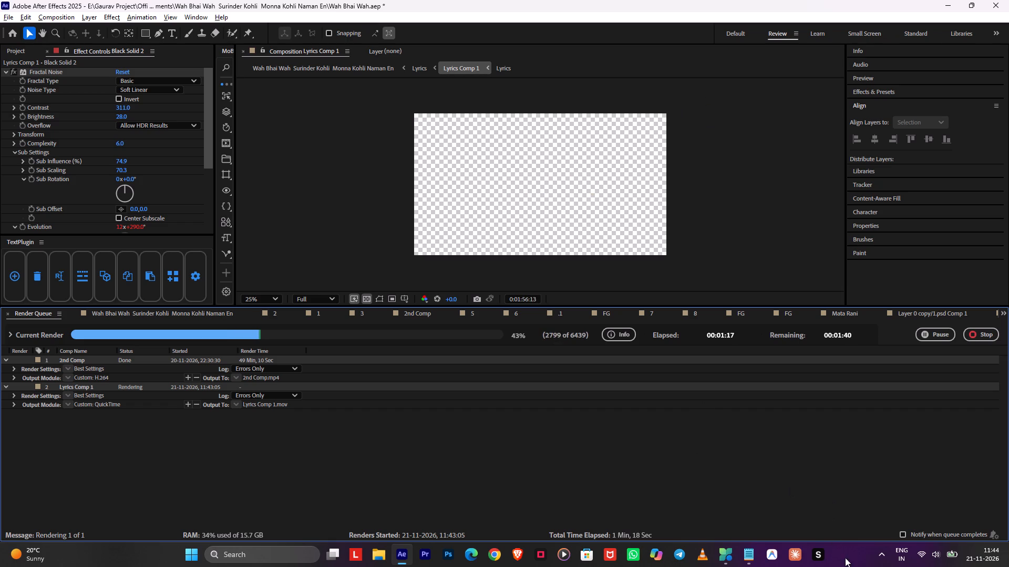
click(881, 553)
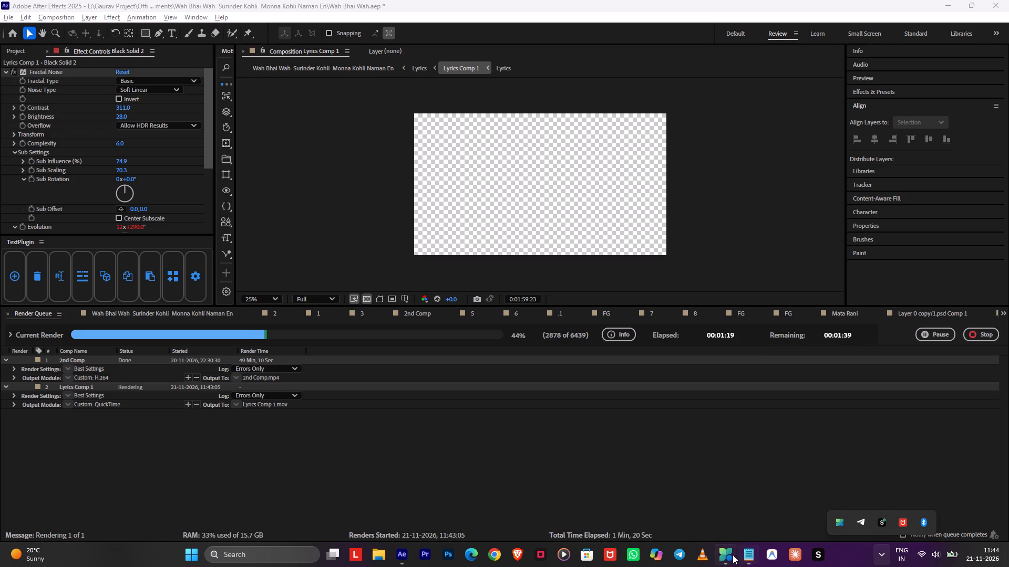
In PC Manager's process management, end Telegram Desktop, Microsoft Phone Link, Notepad.exe and NahimicSvc32.
click(726, 556)
click(921, 396)
scroll(917, 388, down, 1)
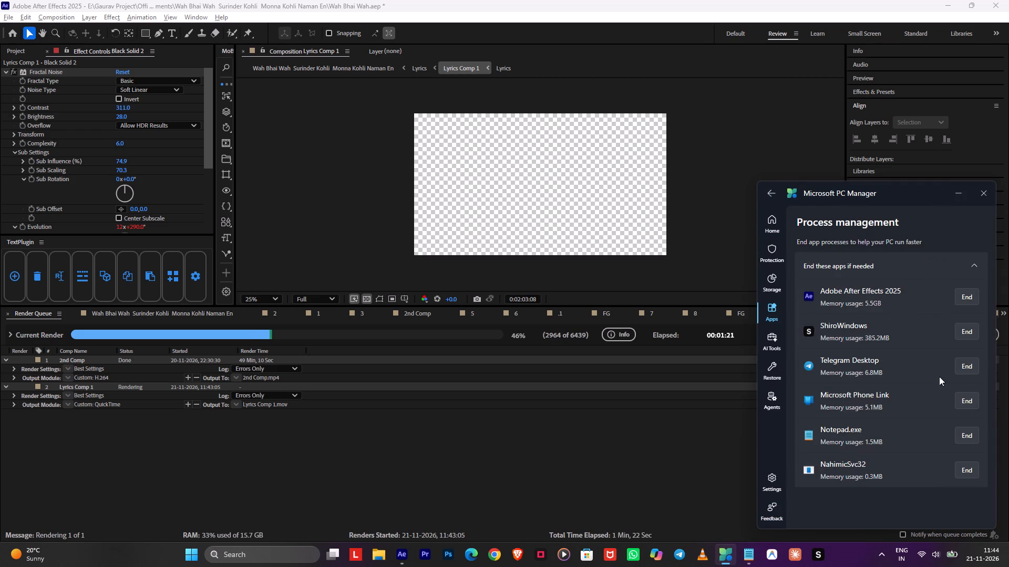
click(956, 371)
click(844, 396)
click(848, 391)
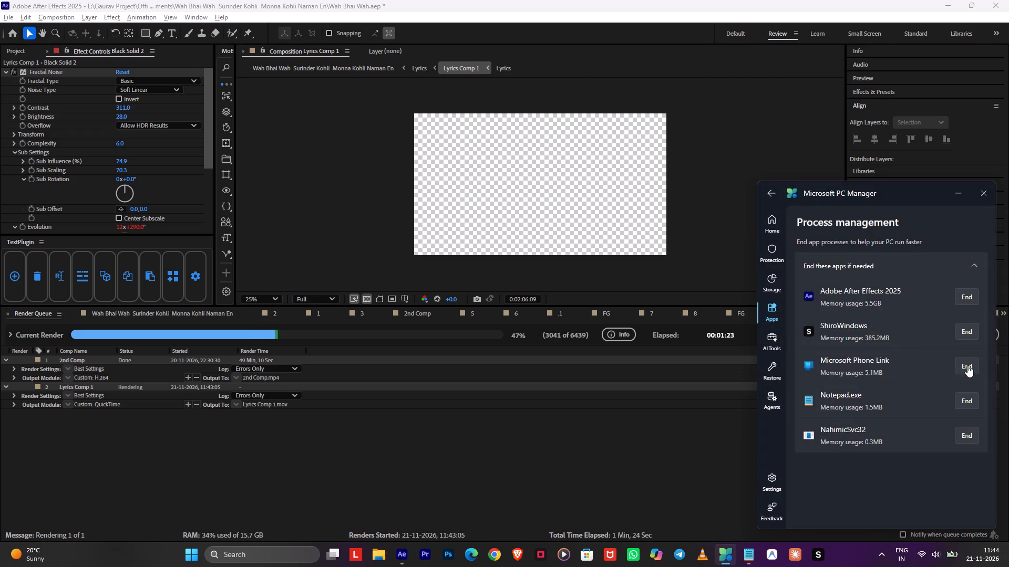
click(967, 365)
click(848, 390)
click(963, 367)
click(848, 396)
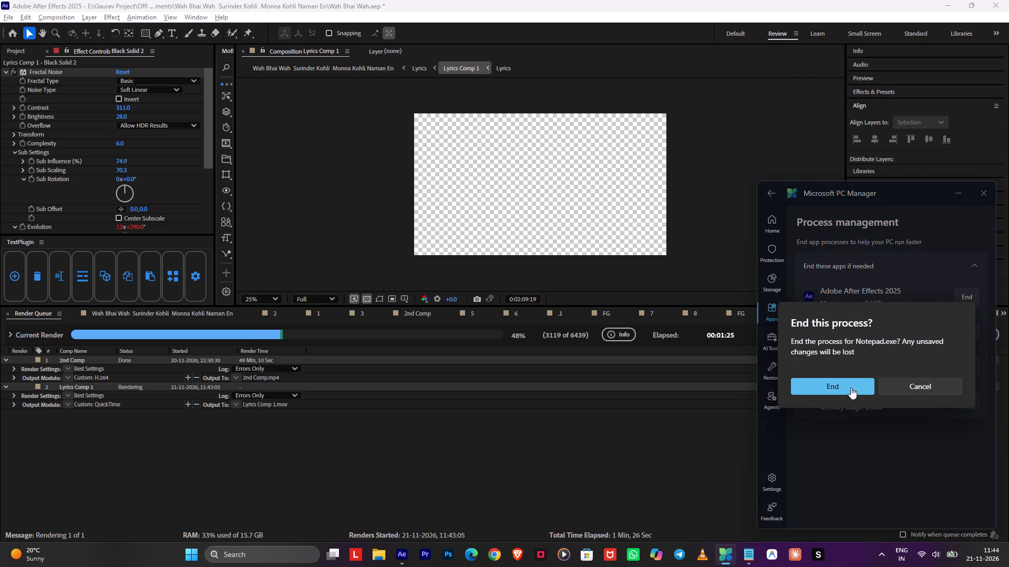
click(851, 387)
click(961, 365)
click(845, 381)
Run the PC boost again from PC Manager's home page and return to After Effects.
click(782, 224)
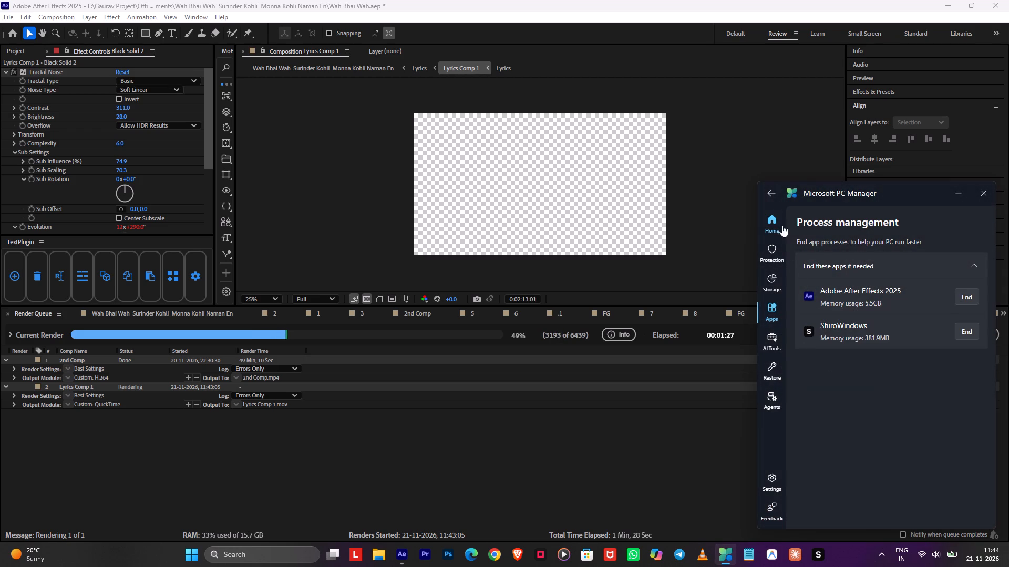
click(828, 344)
click(665, 414)
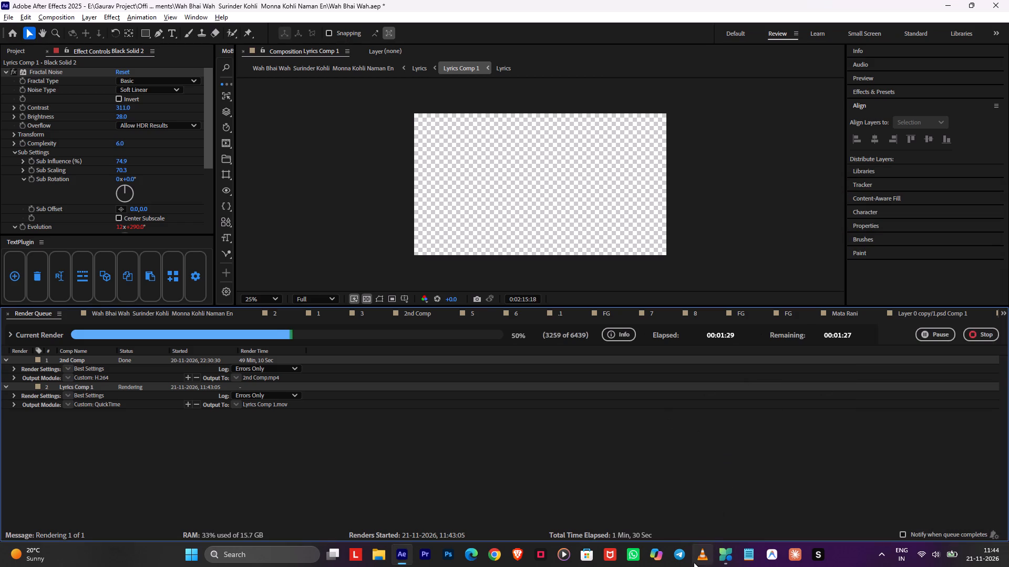
Switch to the ShiroWindows app.
click(818, 552)
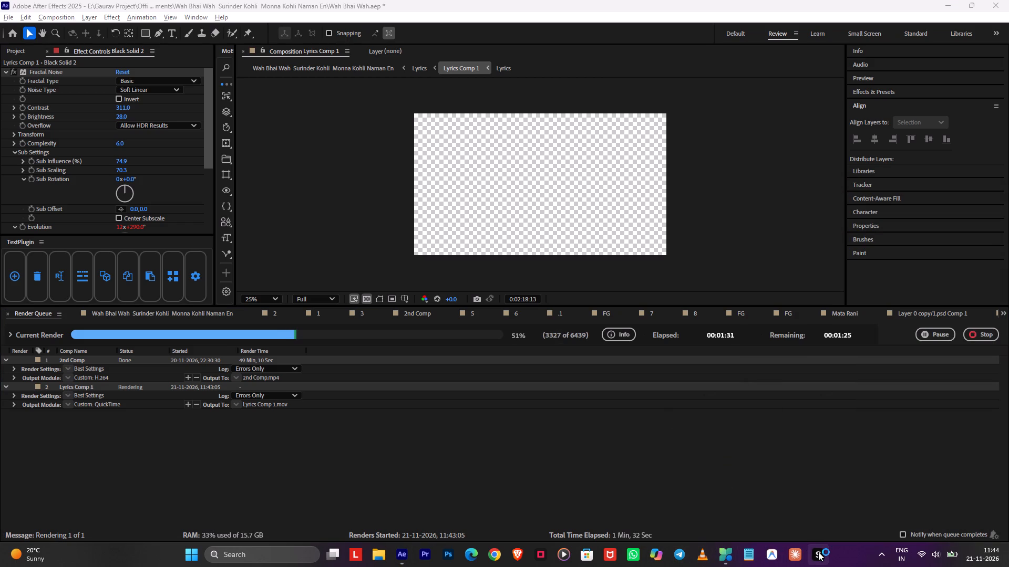
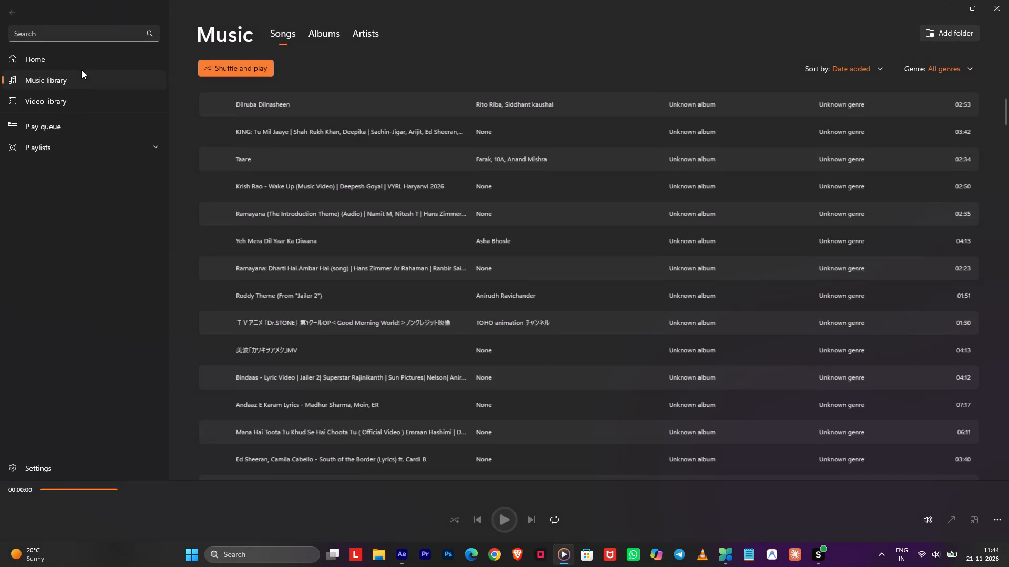
Play the song Dilruba Dilnasheen, sample different parts of it before returning to its beginning, and go back to After Effects.
click(230, 108)
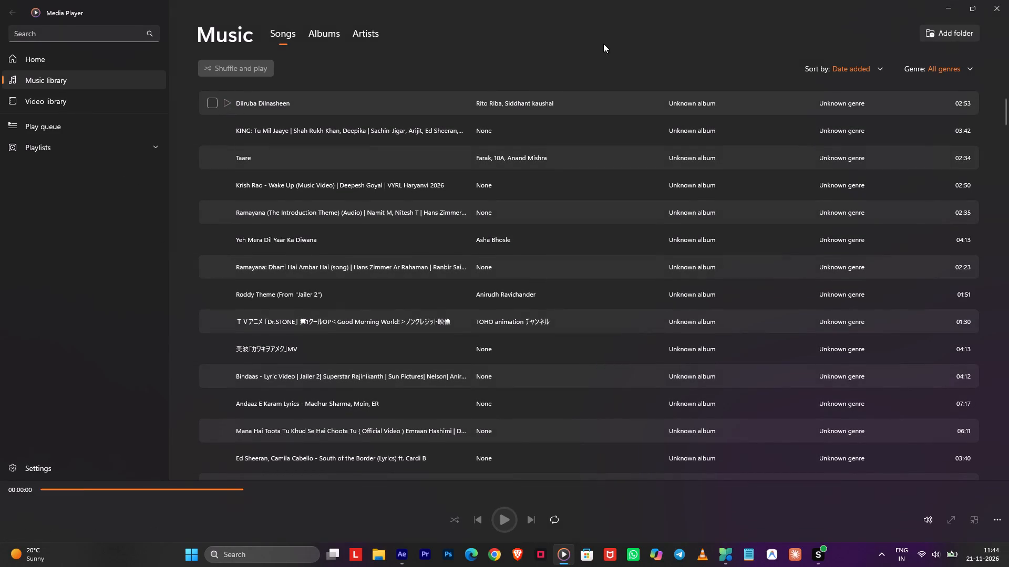
drag(122, 493, 148, 495)
drag(230, 486, 246, 488)
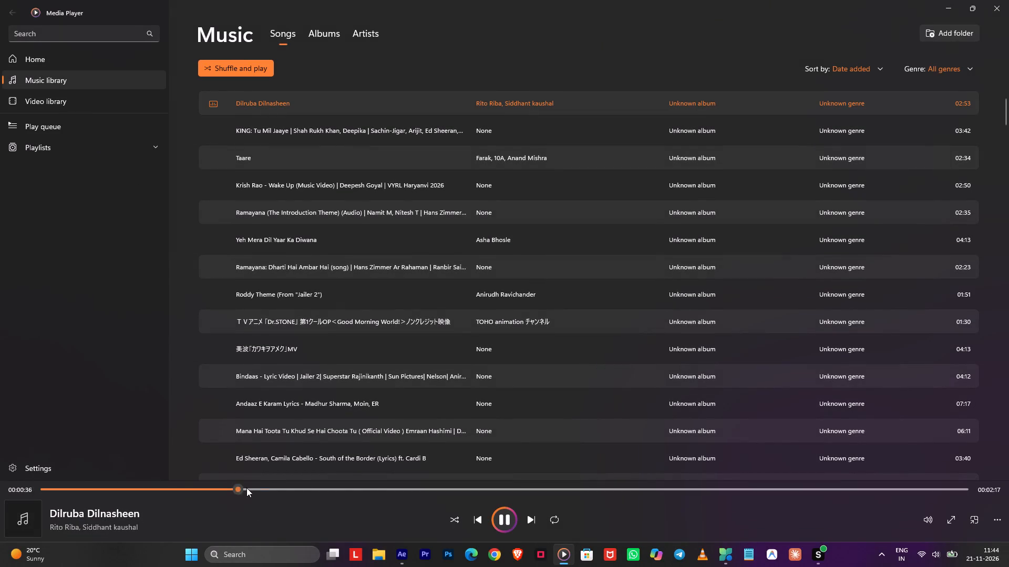
drag(246, 488, 279, 489)
drag(418, 490, 476, 496)
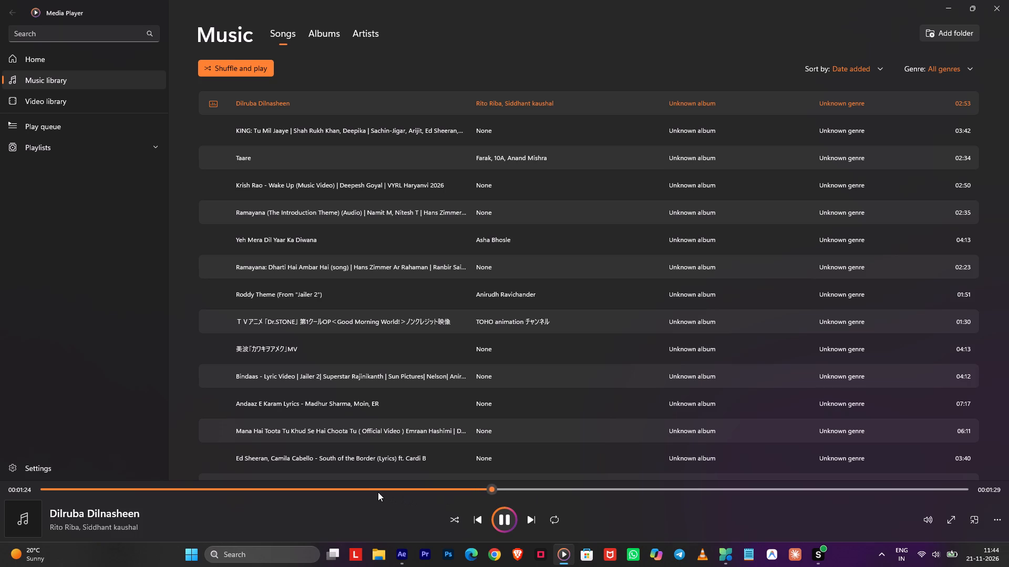
drag(345, 495, 262, 479)
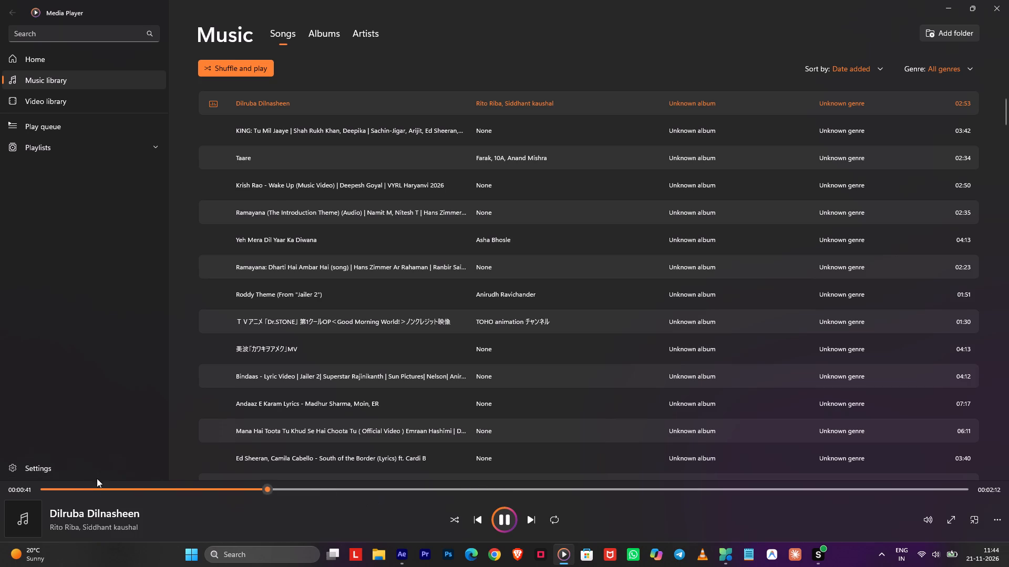
drag(78, 491, 29, 495)
click(946, 0)
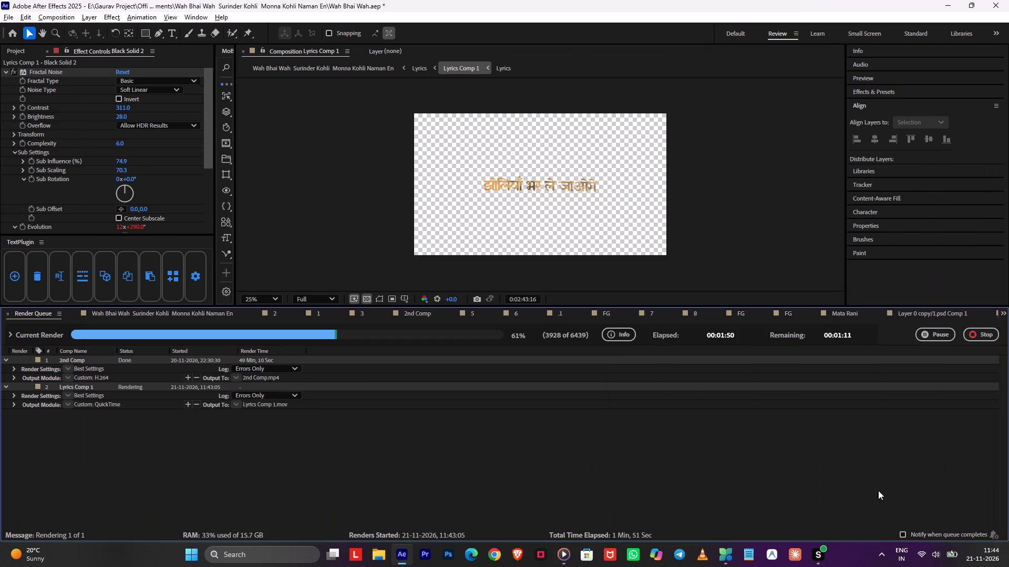
Switch to Microsoft PC Manager, run the PC boost to free memory, and return to After Effects.
click(727, 549)
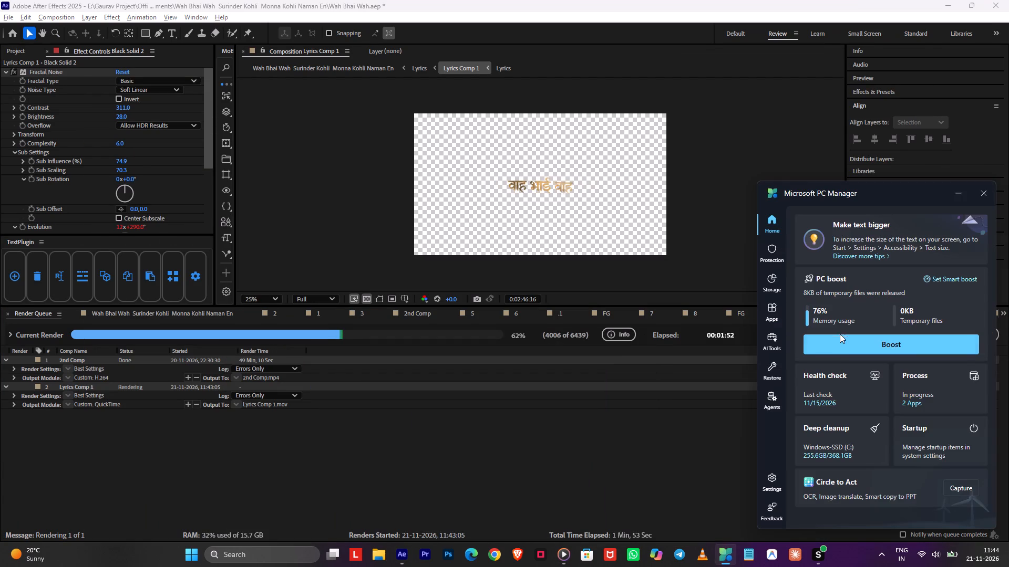
click(836, 341)
click(714, 418)
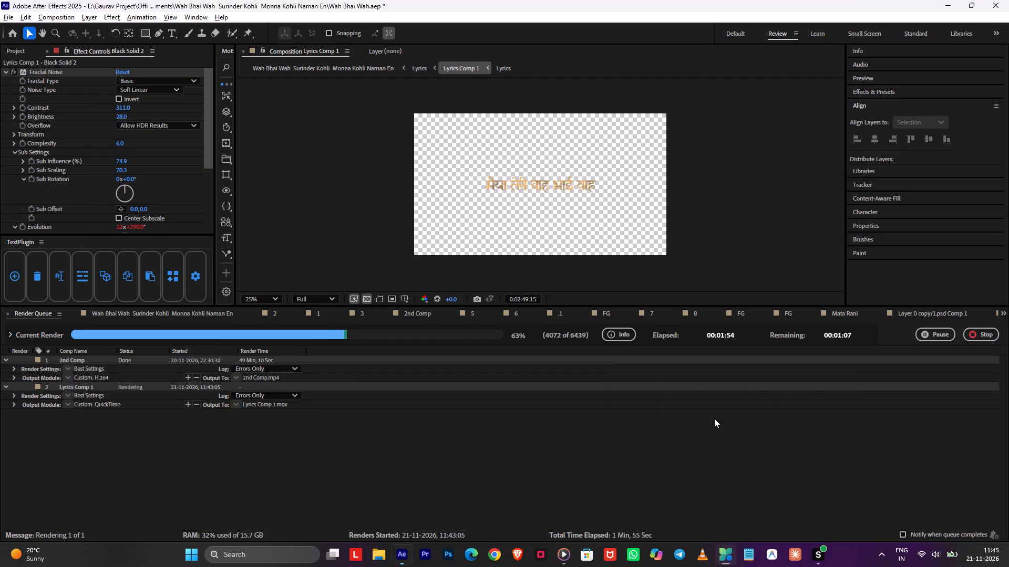
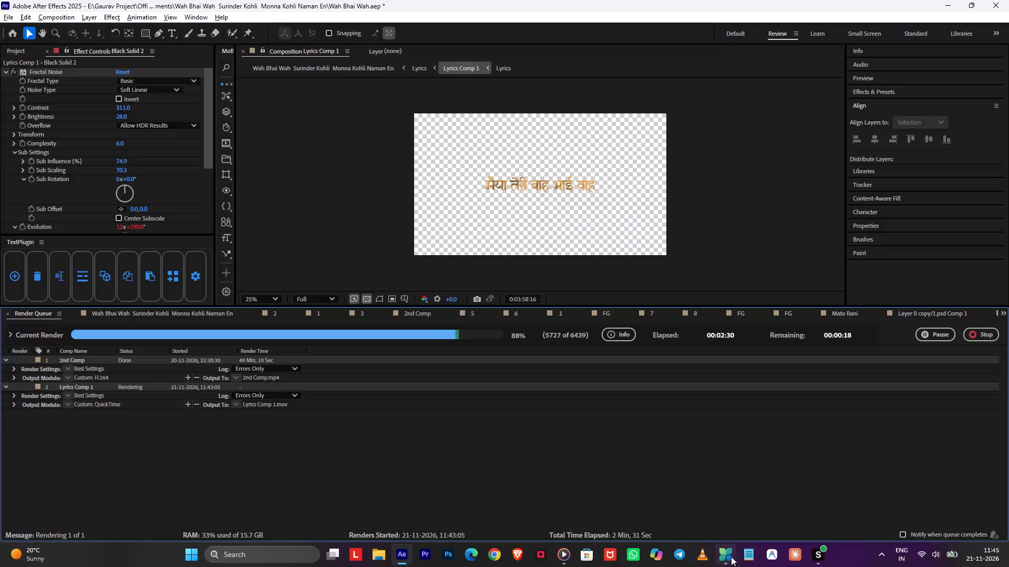
Switch to Microsoft PC Manager, run the PC boost to free memory, and return to After Effects.
click(732, 556)
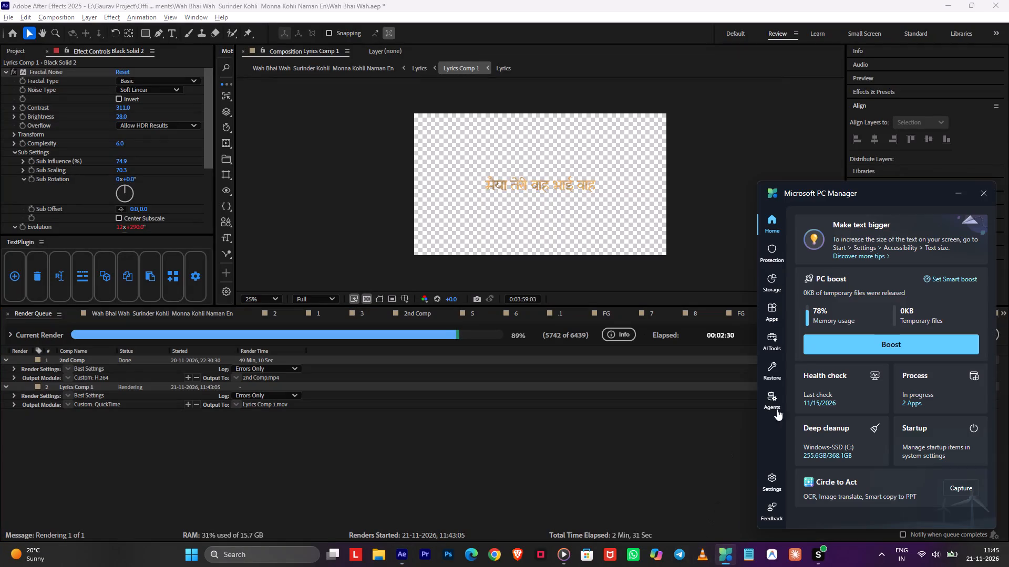
click(832, 344)
click(460, 487)
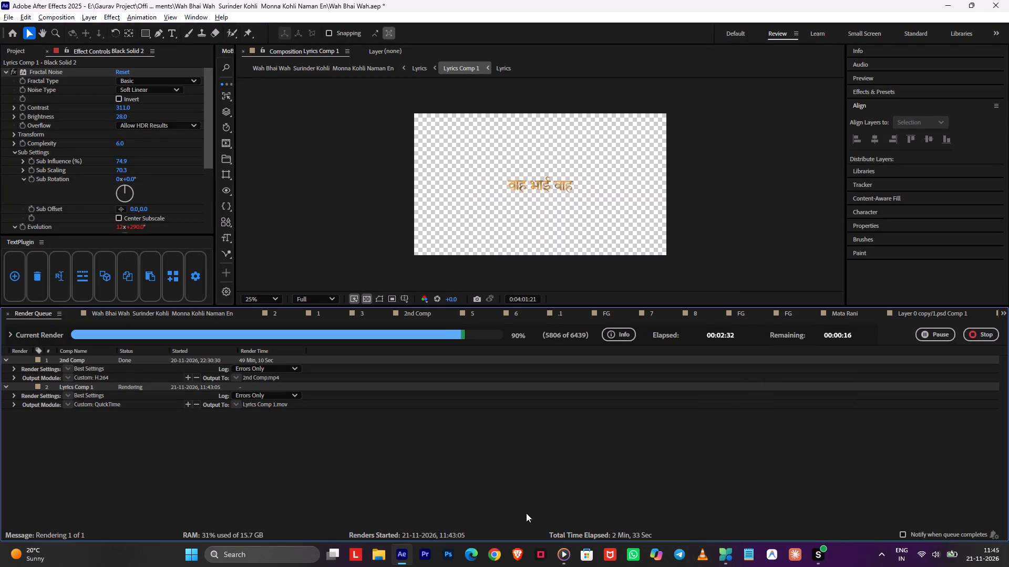
Open the Downloads folder in File Explorer, look through its files, refreshing the listing along the way.
click(387, 563)
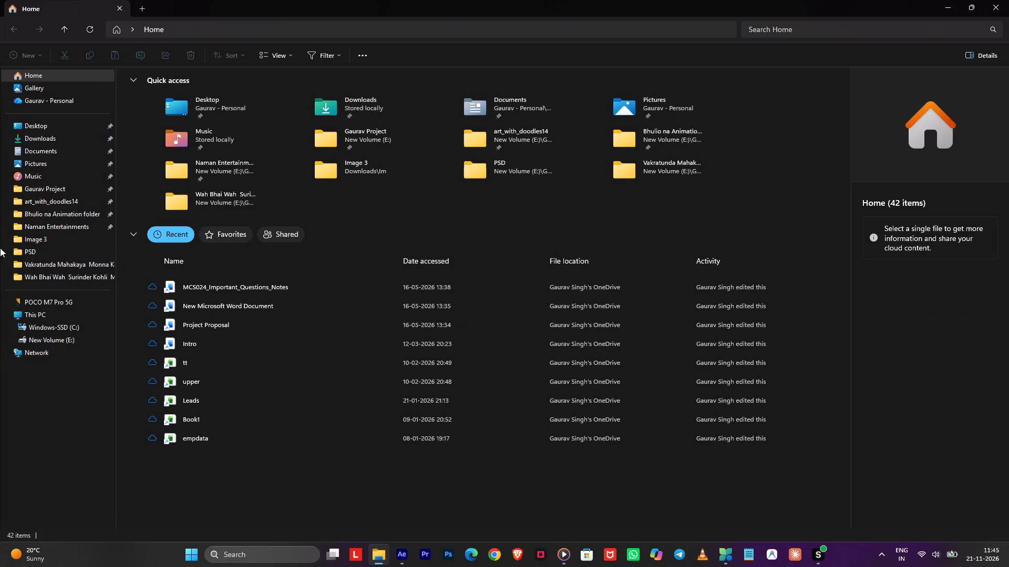
click(63, 137)
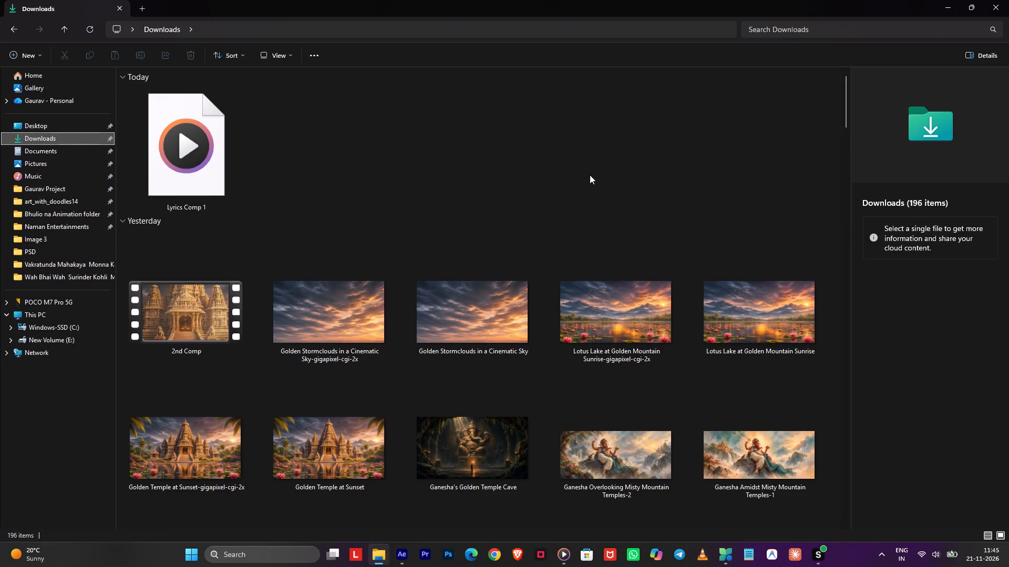
scroll(589, 175, down, 7)
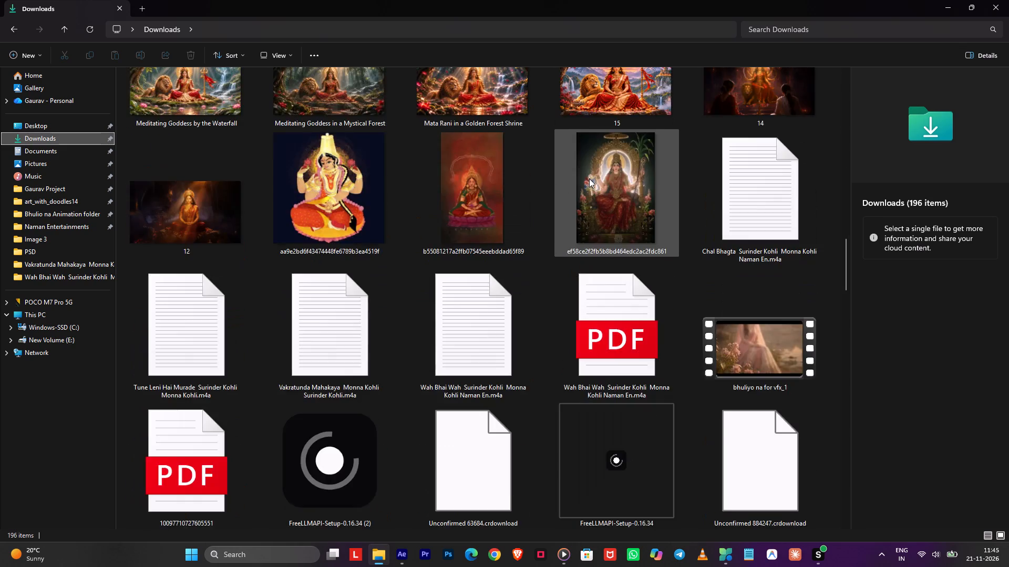
scroll(589, 178, up, 1)
scroll(589, 178, down, 6)
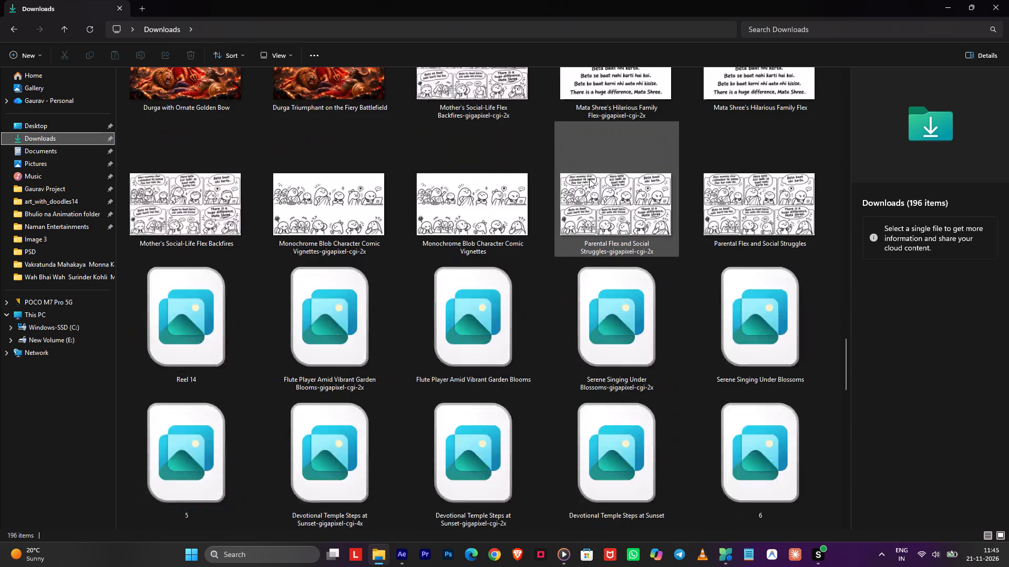
scroll(589, 179, up, 10)
scroll(589, 179, down, 1)
scroll(589, 179, up, 4)
scroll(589, 179, down, 2)
scroll(589, 179, up, 13)
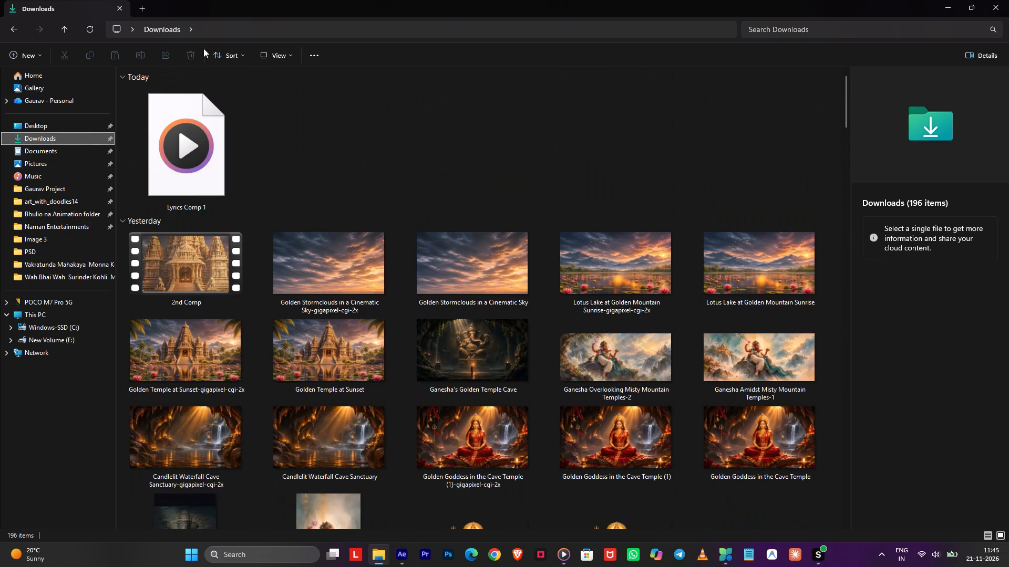
click(89, 31)
click(89, 31)
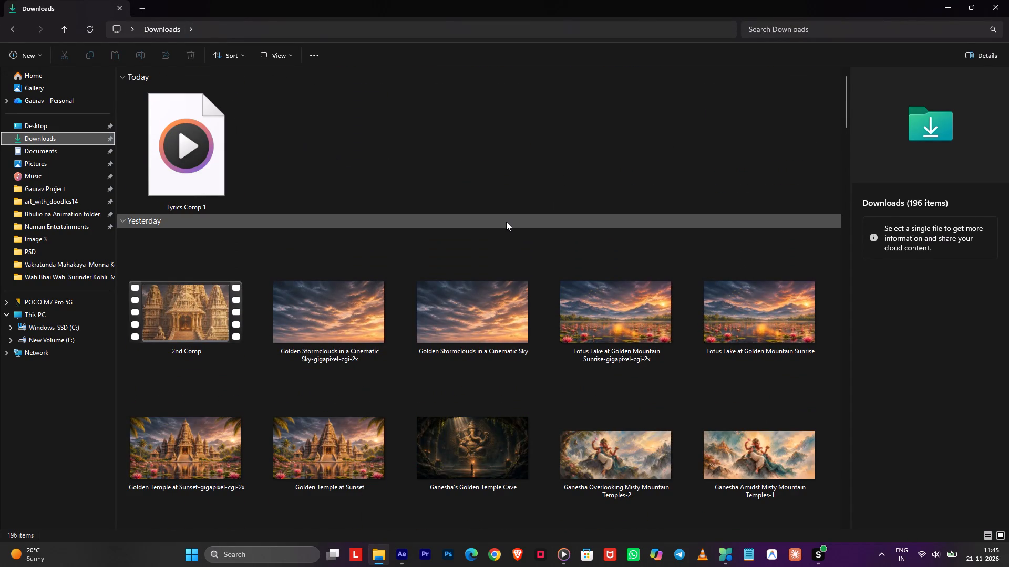
scroll(528, 196, down, 5)
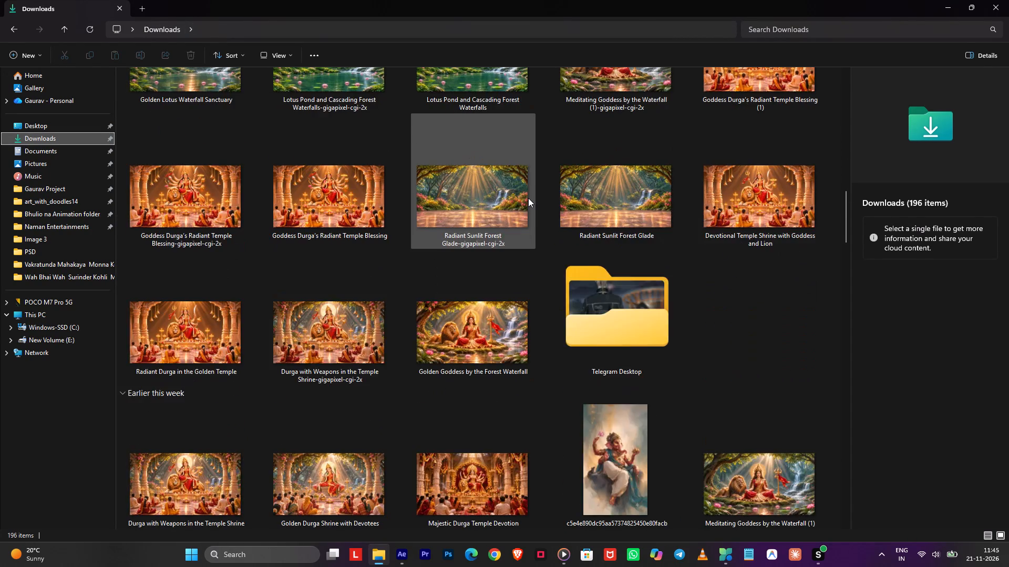
scroll(528, 198, down, 5)
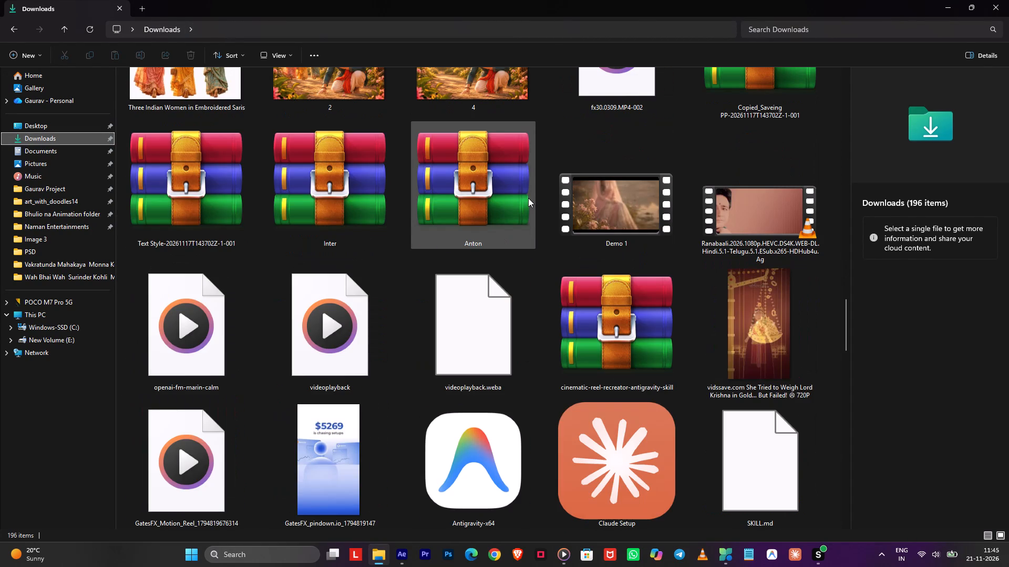
scroll(528, 198, down, 2)
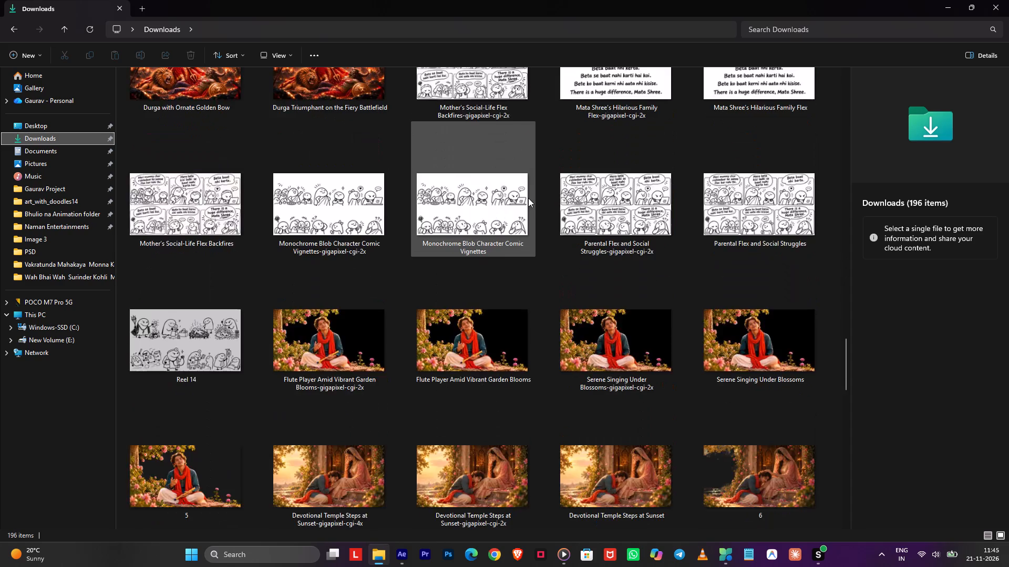
scroll(528, 198, down, 2)
scroll(528, 198, up, 1)
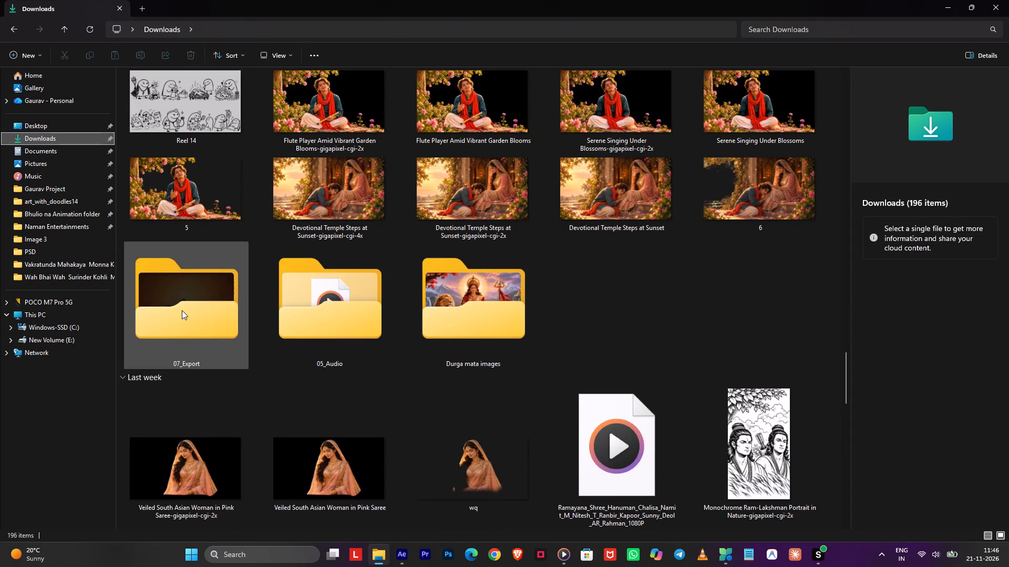
scroll(182, 311, up, 1)
scroll(182, 311, down, 1)
scroll(182, 311, up, 5)
Bring the rendered Lyrics Comp 1 file from the Downloads folder into After Effects as the top layer of the Lyrics Comp 1 composition.
click(409, 551)
click(470, 458)
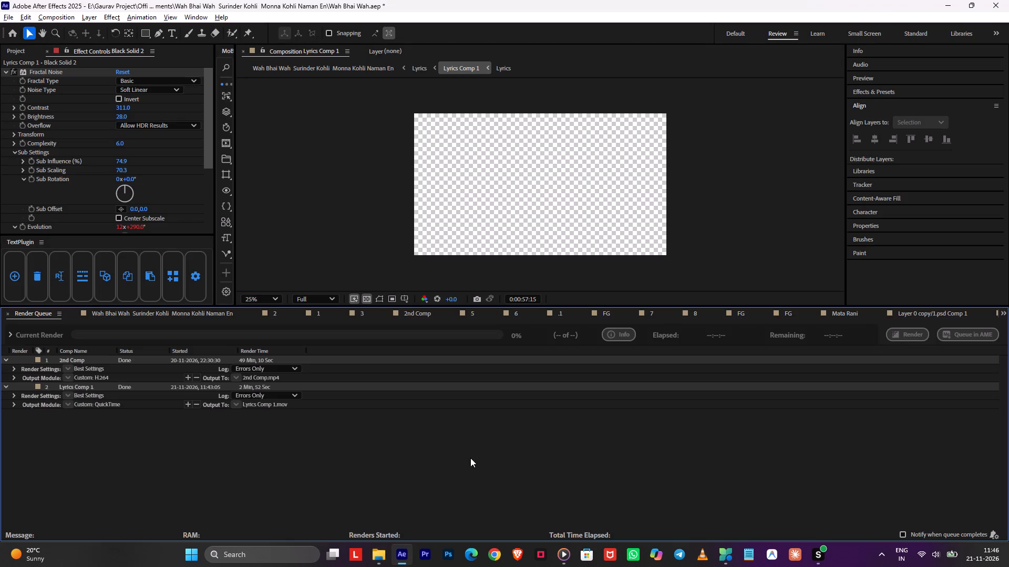
key(Tab)
click(459, 455)
key(alt+Tab)
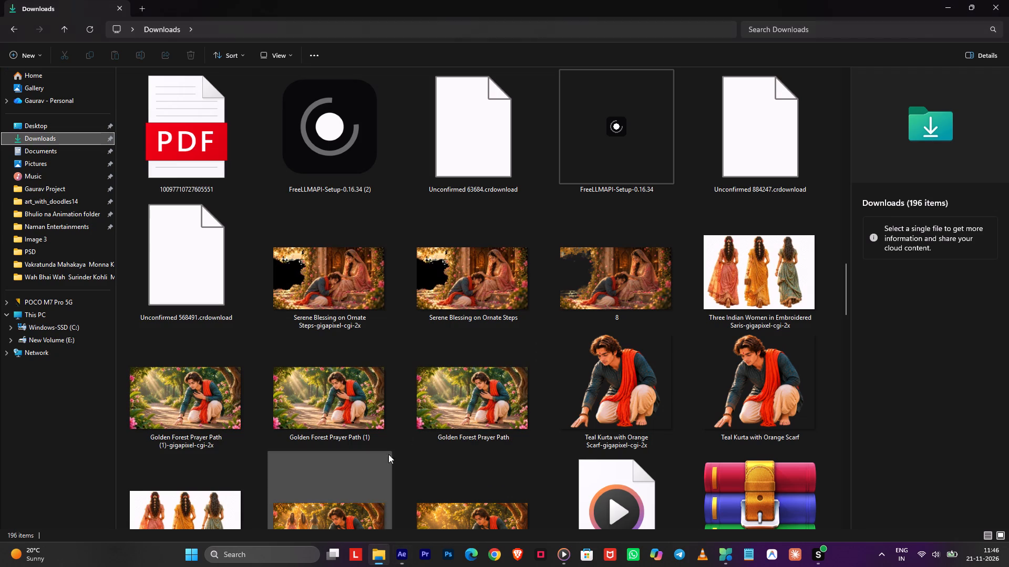
click(92, 33)
scroll(209, 162, up, 5)
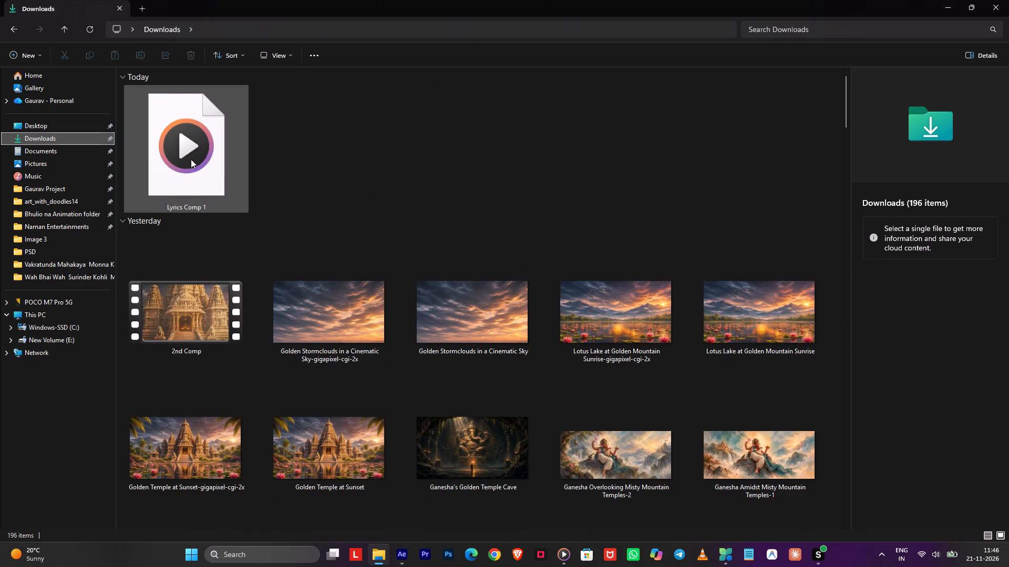
drag(190, 159, 362, 445)
key(alt+Tab)
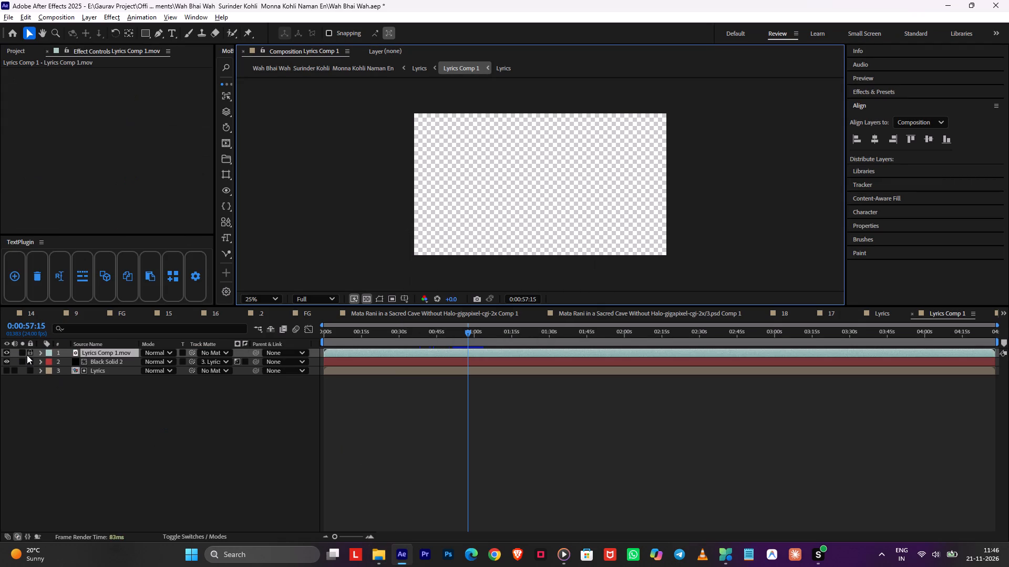
Solo the Lyrics Comp 1.mov layer and scrub forward to about 0:01:47 to check the rendered lyrics and transparency.
click(24, 355)
drag(499, 343, 580, 349)
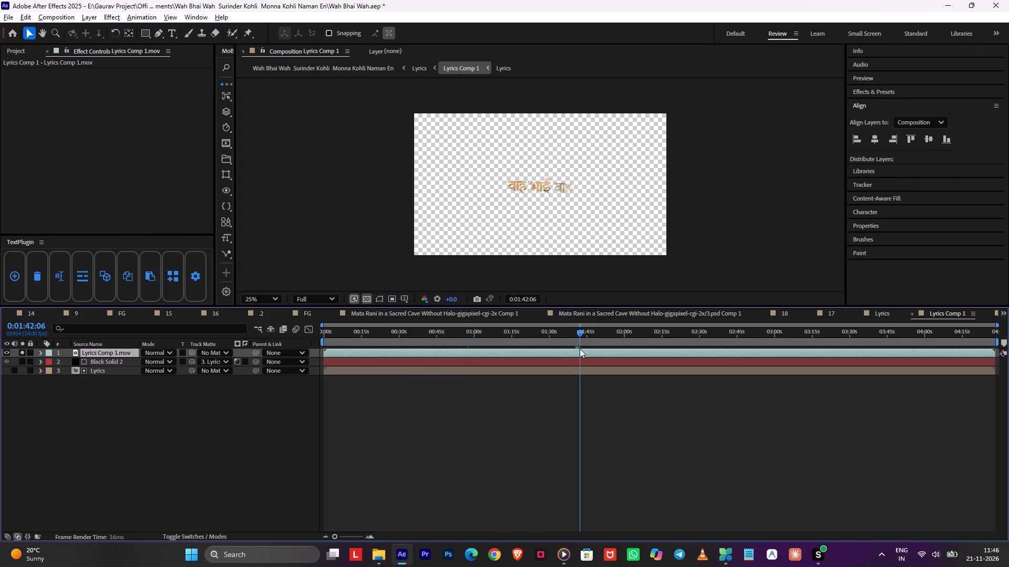
drag(580, 349, 593, 354)
Open the parent Lyrics composition with the two Lyrics Comp 1 layers and add it to the render queue.
key(Tab)
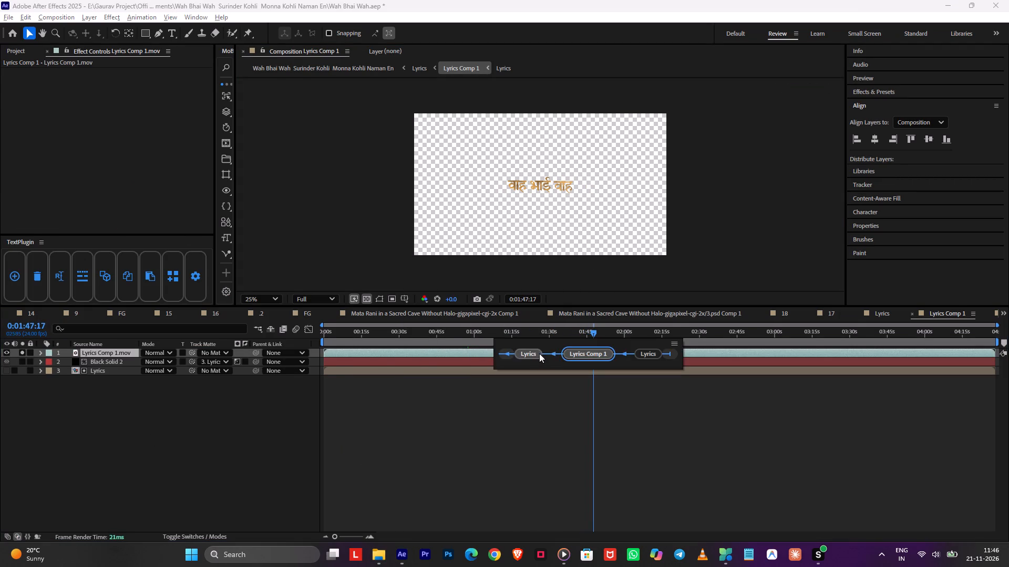
click(531, 353)
scroll(596, 238, down, 1)
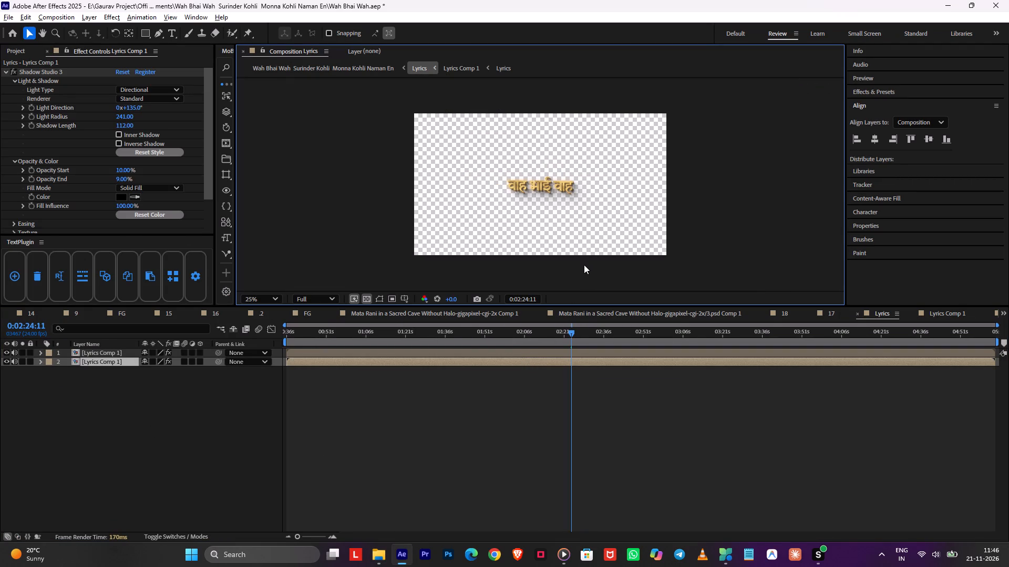
drag(17, 353, 17, 363)
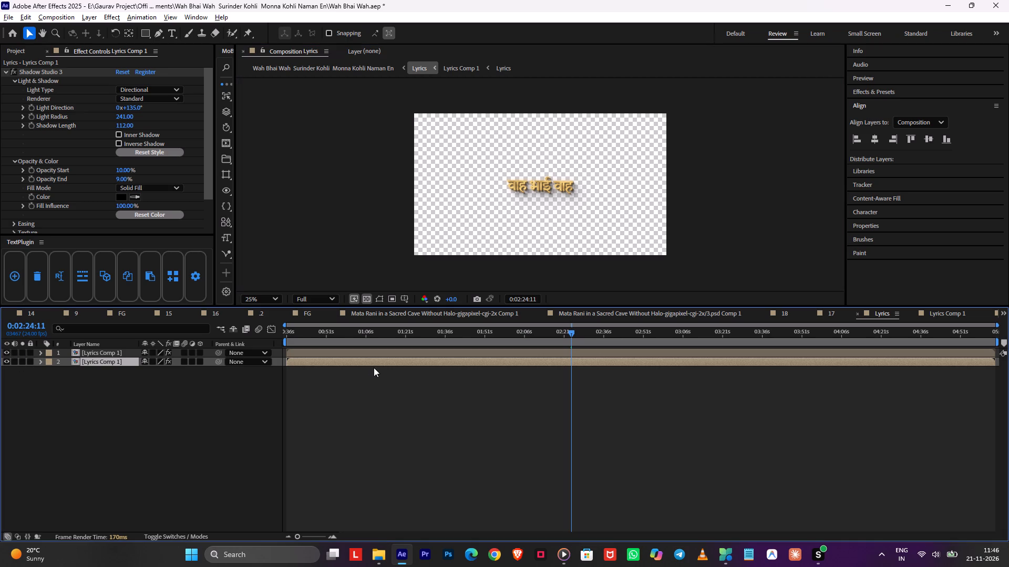
key(ctrl+m)
Set the queued Lyrics item's output module to QuickTime format with RGB + Alpha channels.
click(89, 430)
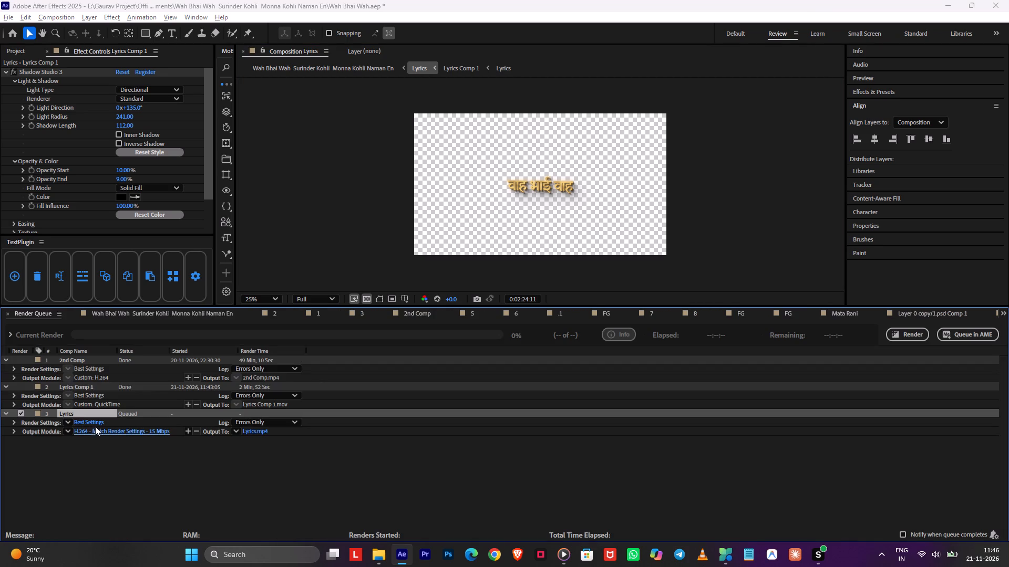
click(438, 134)
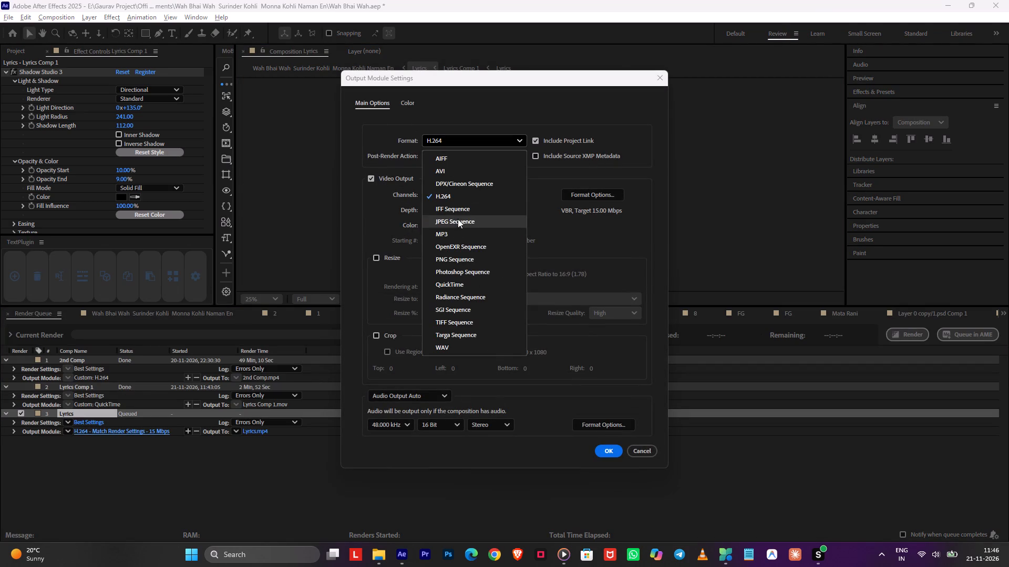
click(445, 286)
click(608, 451)
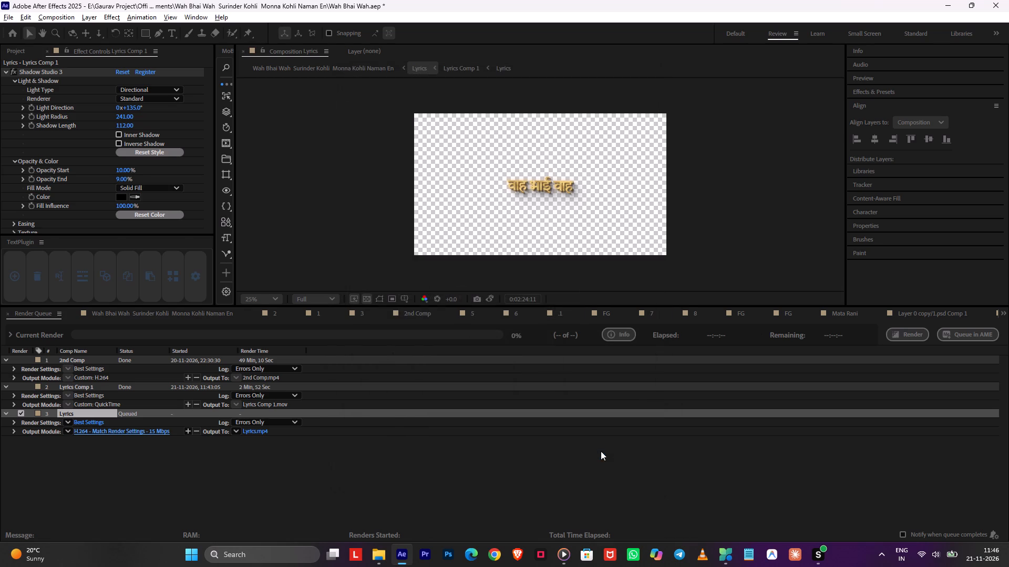
click(109, 429)
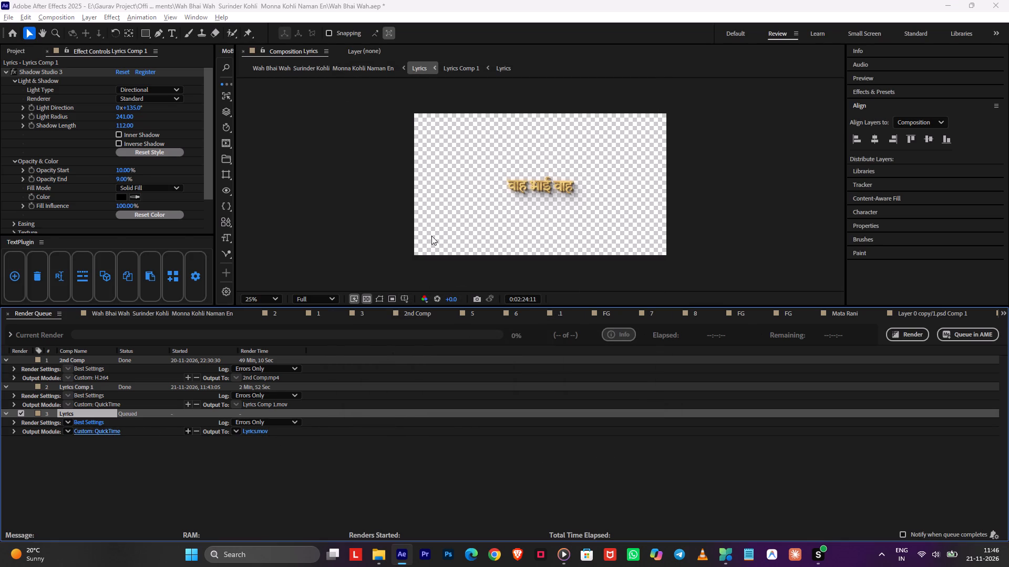
click(481, 198)
click(470, 238)
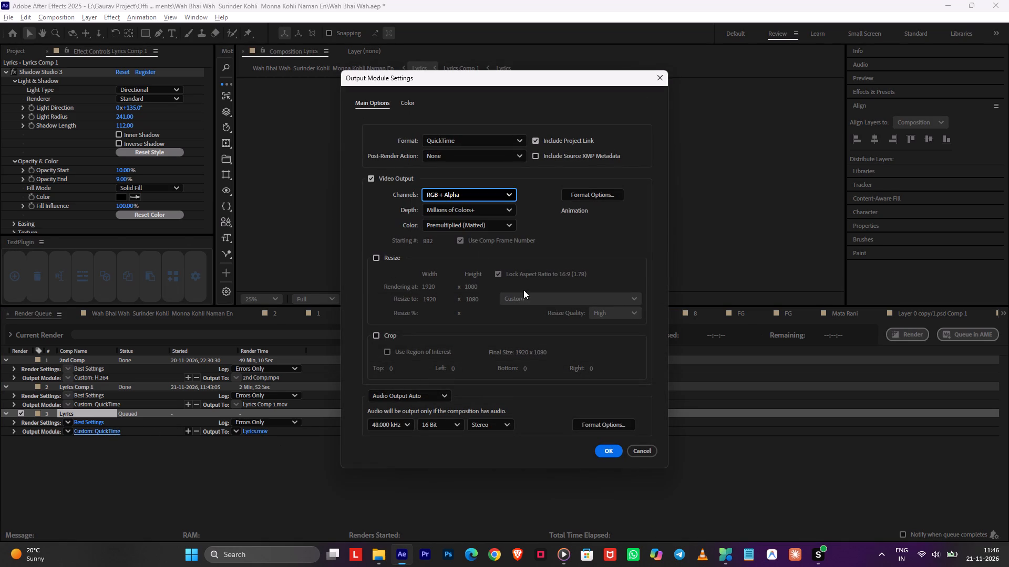
click(617, 454)
Start rendering the queued Lyrics composition.
click(898, 341)
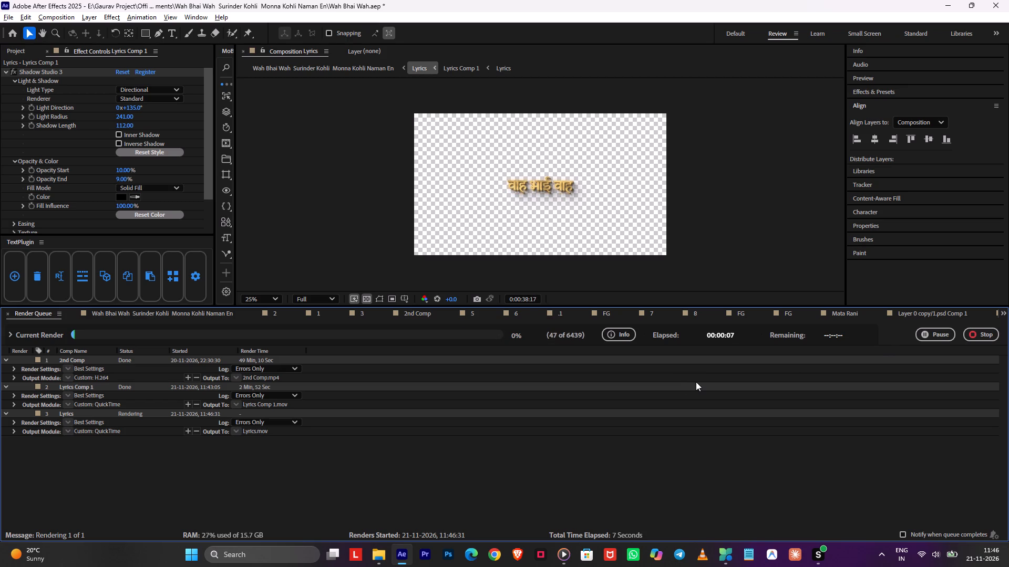
Switch to Microsoft PC Manager, run the PC boost to free memory, and return to After Effects.
click(729, 551)
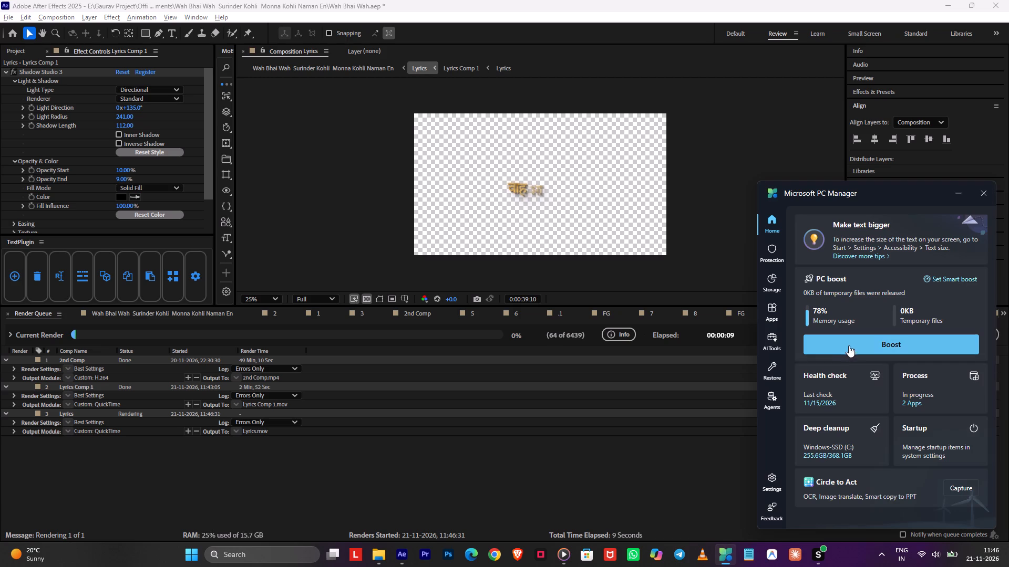
click(849, 345)
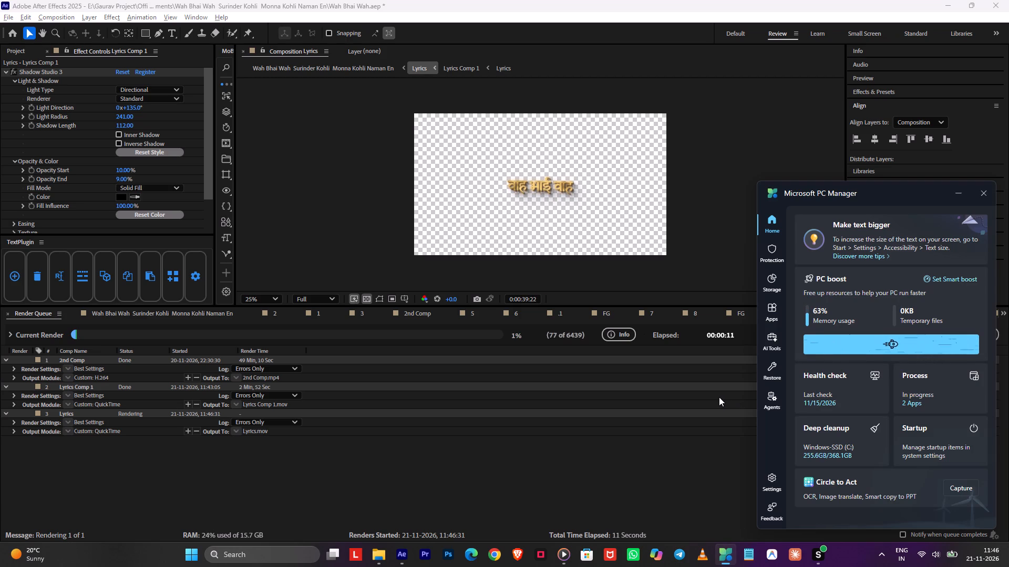
click(717, 397)
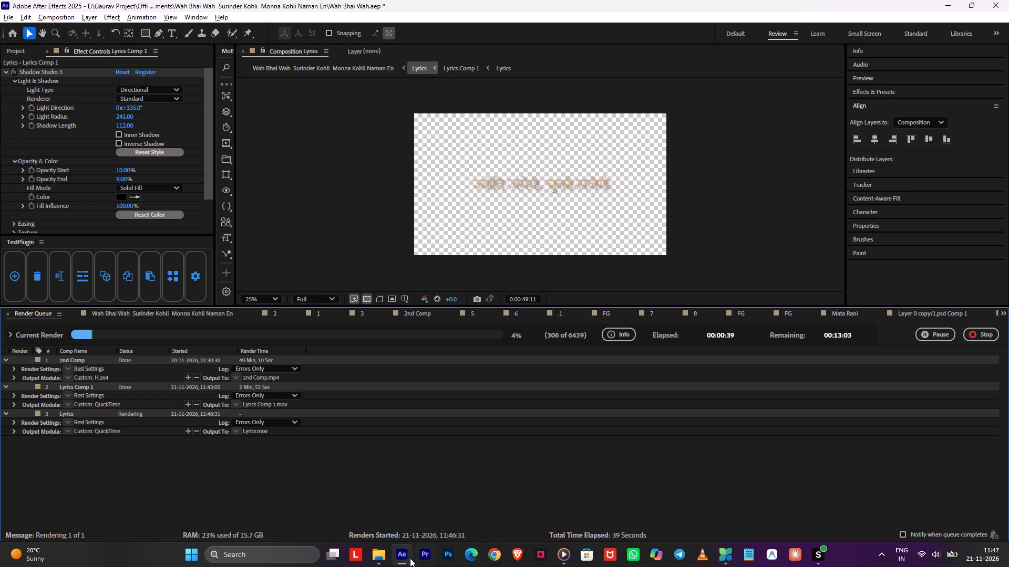
Switch to the Downloads folder in File Explorer and view the Ganesha and temple cave images starting from Ganesha's Golden Temple Cave.
click(376, 556)
scroll(301, 343, up, 5)
scroll(331, 300, down, 1)
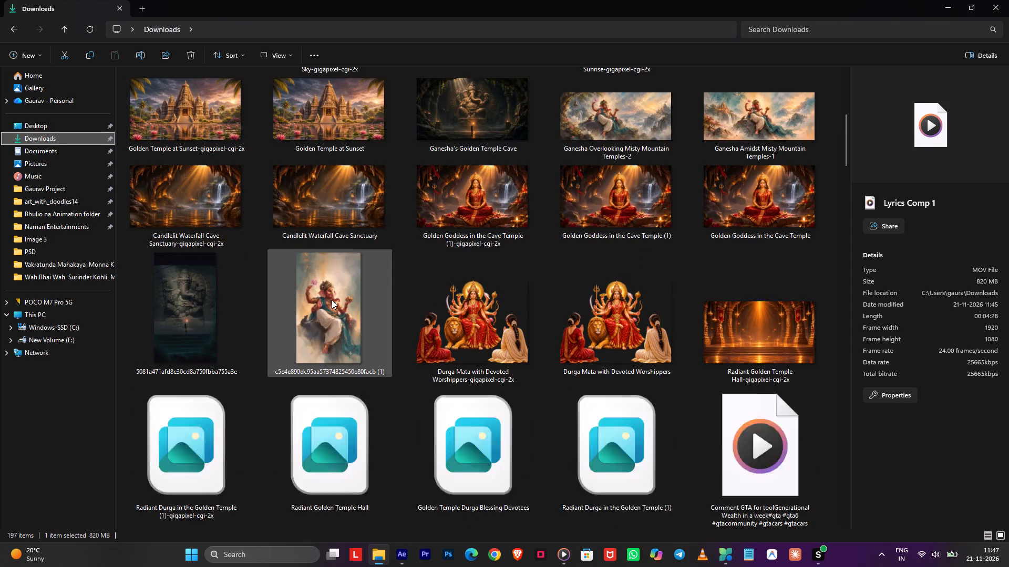
scroll(332, 299, down, 1)
scroll(345, 291, up, 2)
double_click(460, 330)
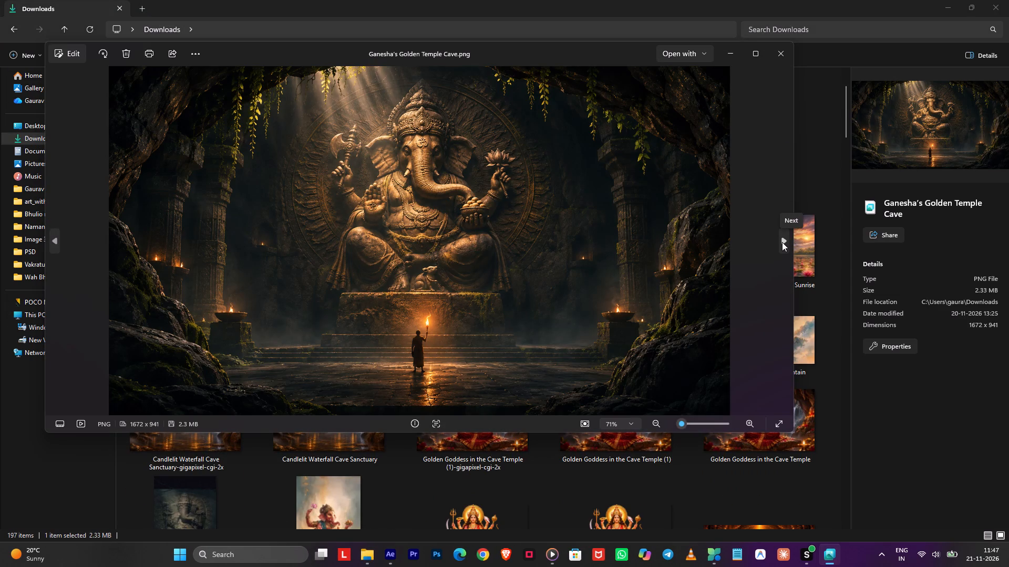
click(782, 242)
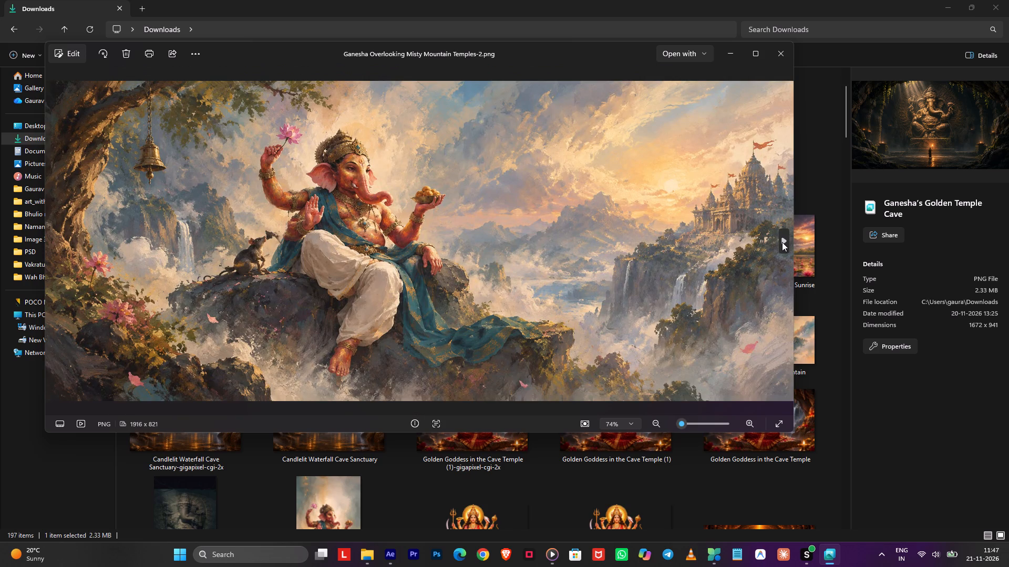
scroll(484, 236, up, 7)
scroll(483, 236, down, 11)
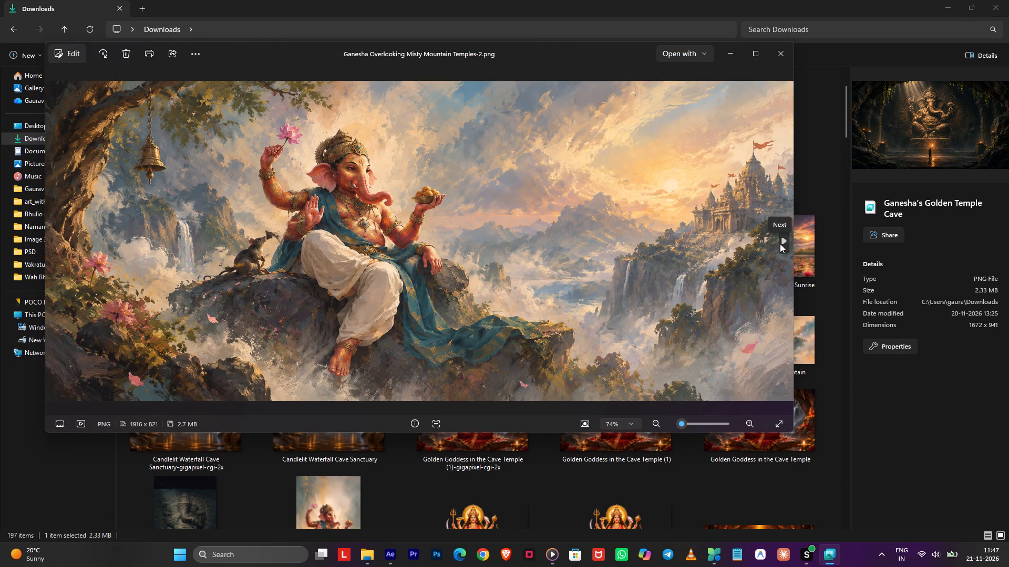
click(780, 244)
click(780, 244)
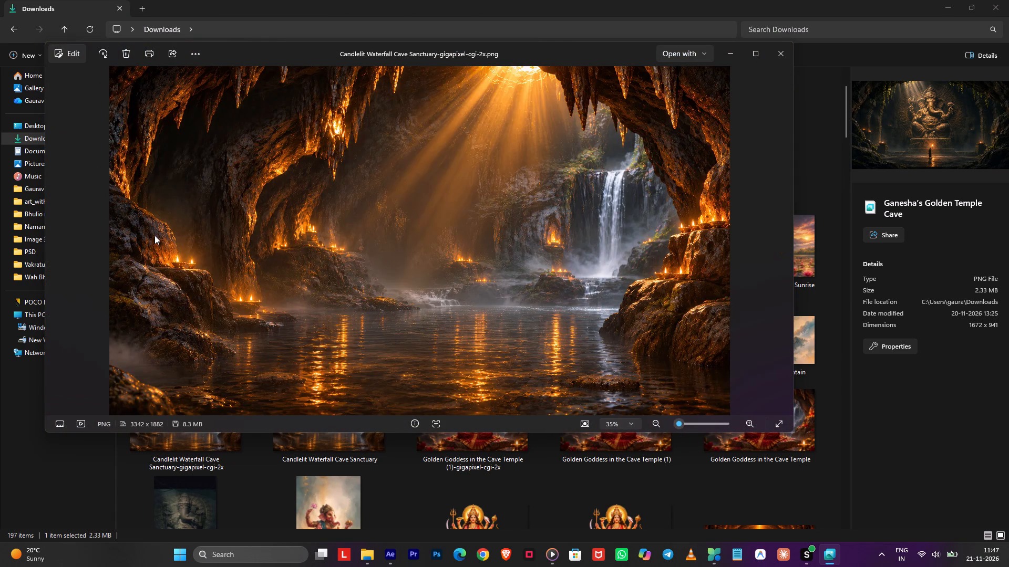
click(780, 52)
Look through the remaining images and files in the Downloads folder, then return to After Effects.
scroll(560, 259, down, 3)
scroll(559, 273, up, 1)
scroll(559, 275, down, 3)
scroll(559, 278, up, 1)
scroll(559, 278, down, 3)
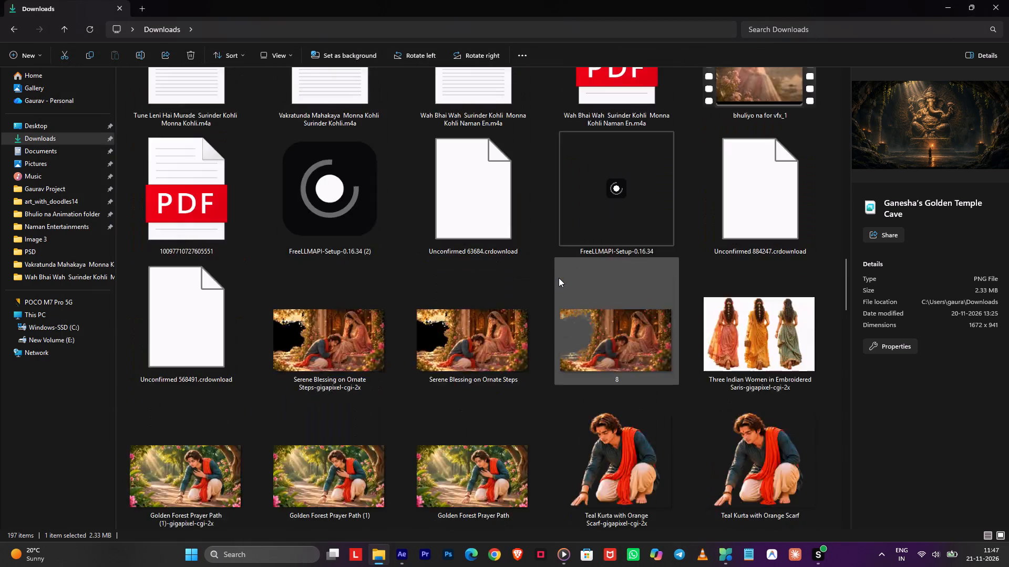
scroll(559, 278, down, 18)
click(938, 0)
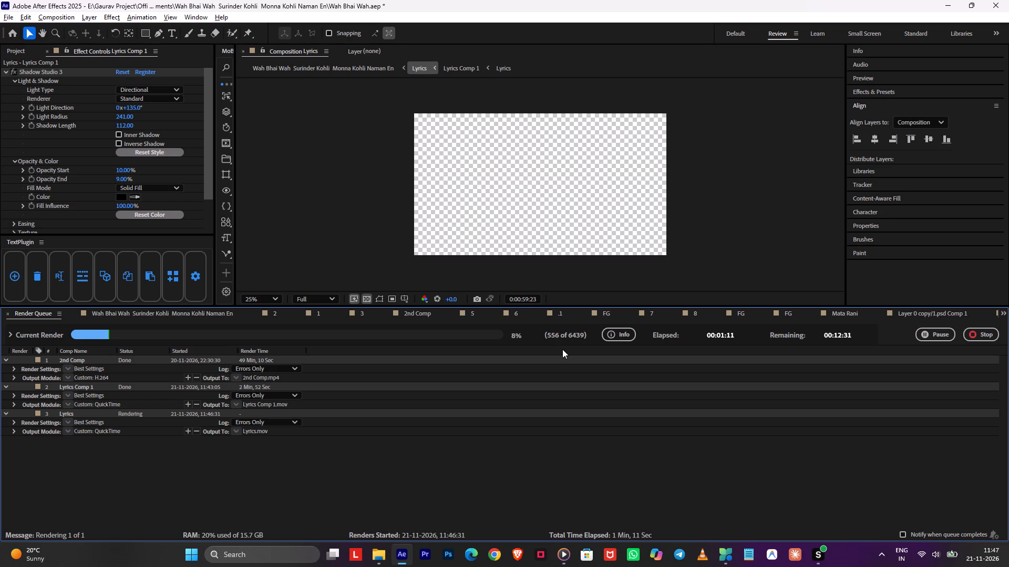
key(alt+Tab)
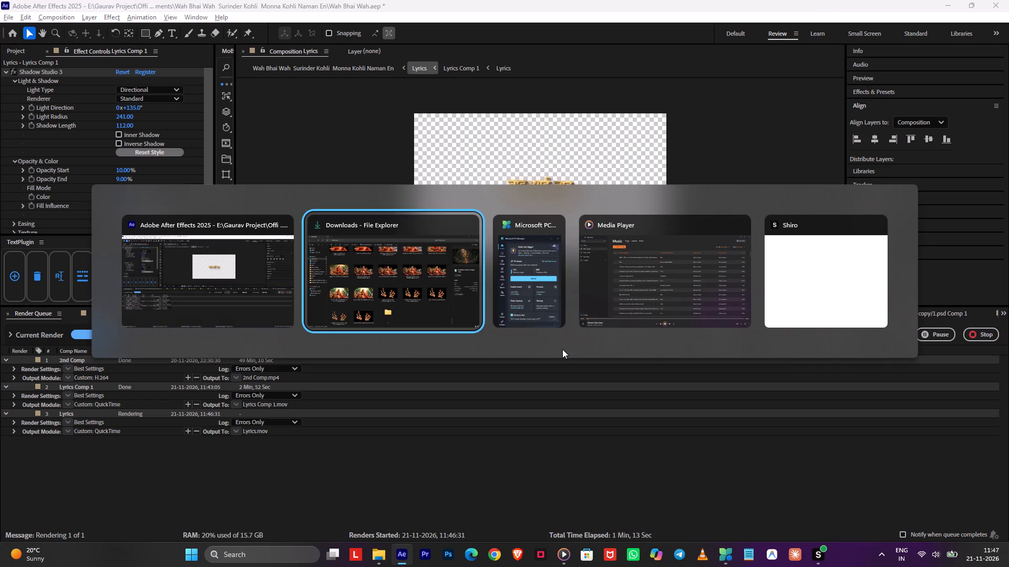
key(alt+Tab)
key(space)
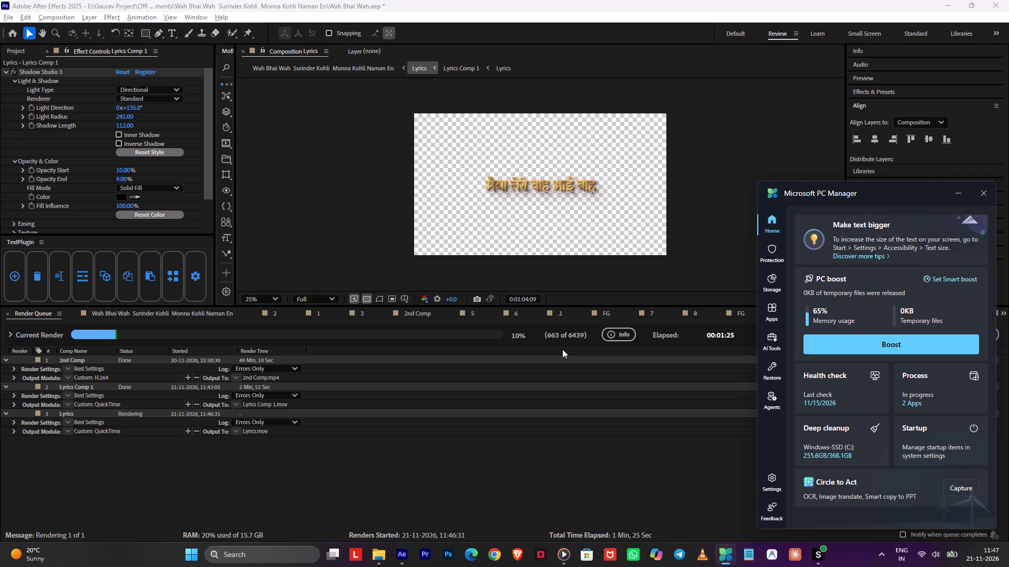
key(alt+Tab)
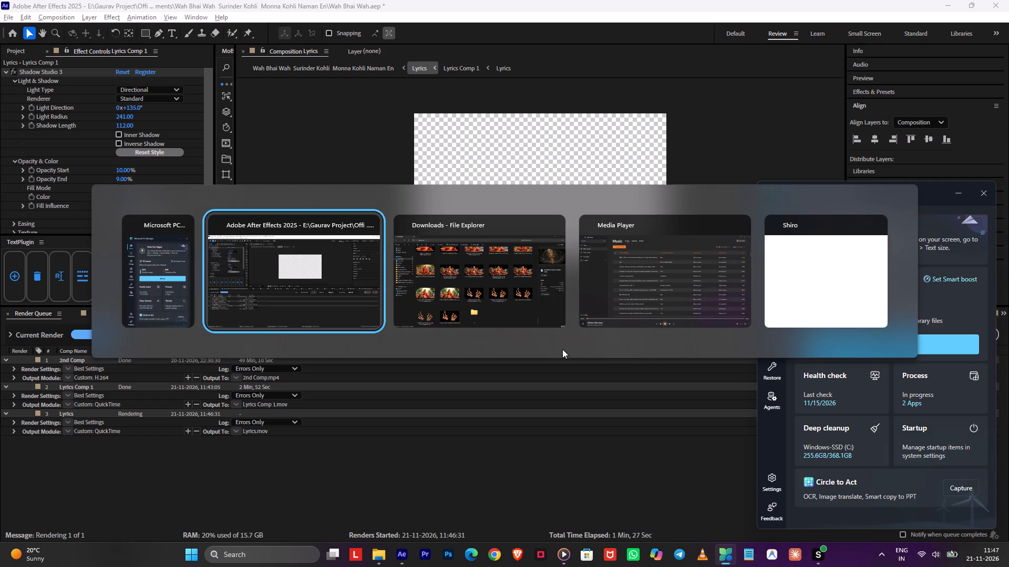
Look through the IM 5 folder inside the Downloads folder's Im folder with large thumbnails, then return to Downloads.
key(alt+Tab)
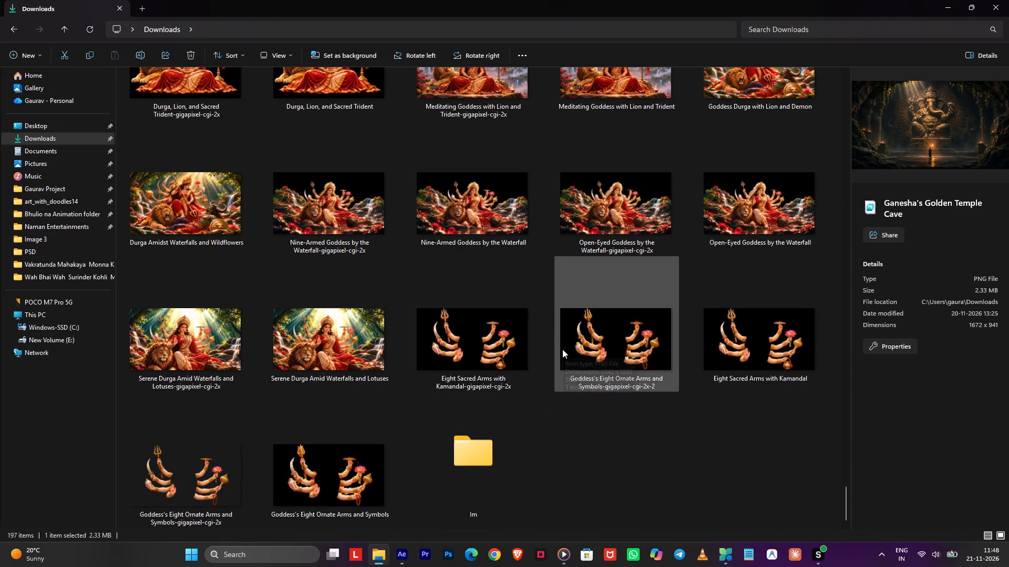
double_click(466, 466)
scroll(452, 352, down, 1)
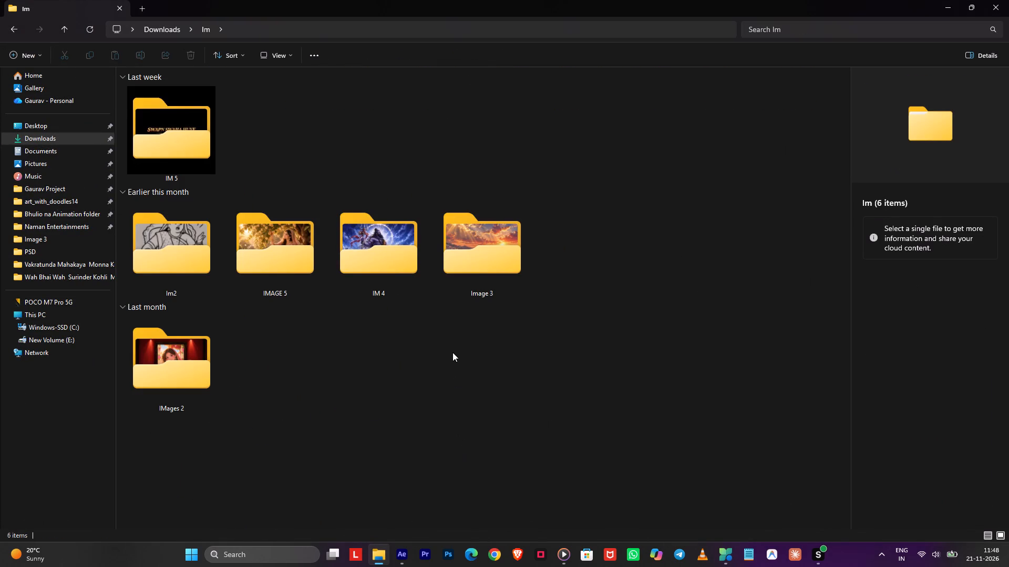
double_click(209, 151)
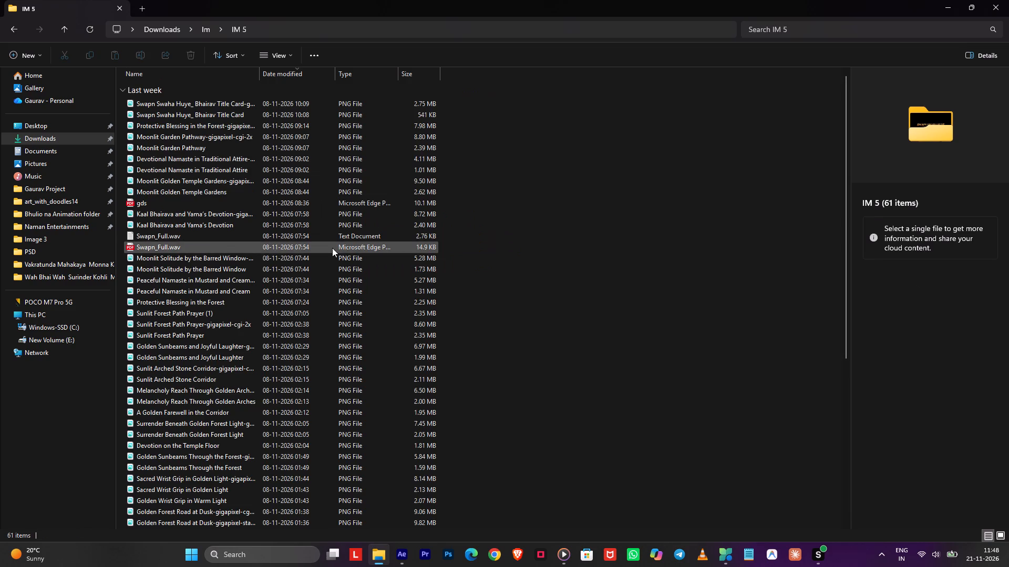
ctrl+scroll(332, 248, up, 11)
ctrl+scroll(332, 247, down, 1)
ctrl+scroll(332, 247, up, 20)
ctrl+scroll(332, 247, up, 7)
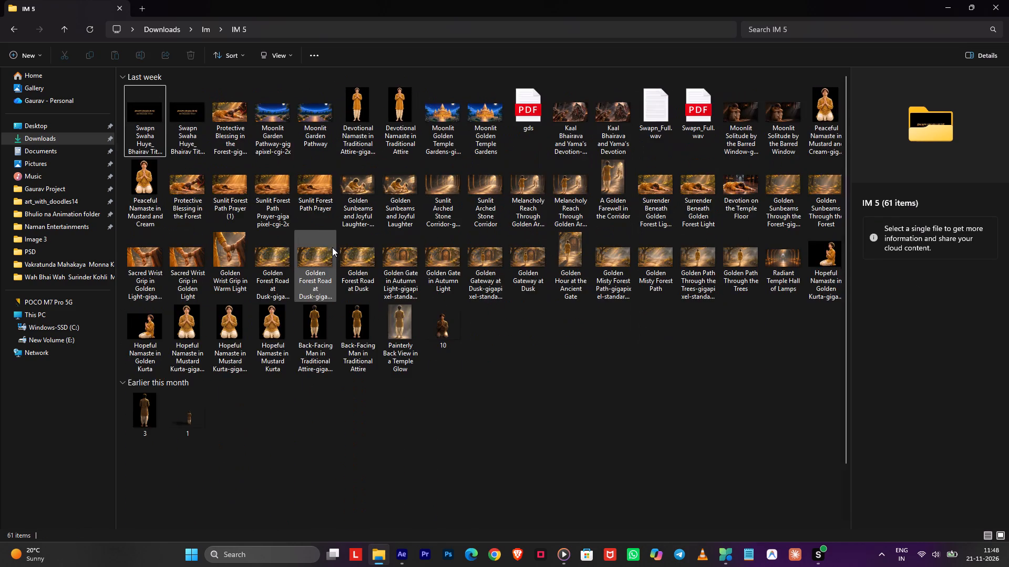
ctrl+scroll(332, 247, up, 20)
ctrl+scroll(332, 247, up, 7)
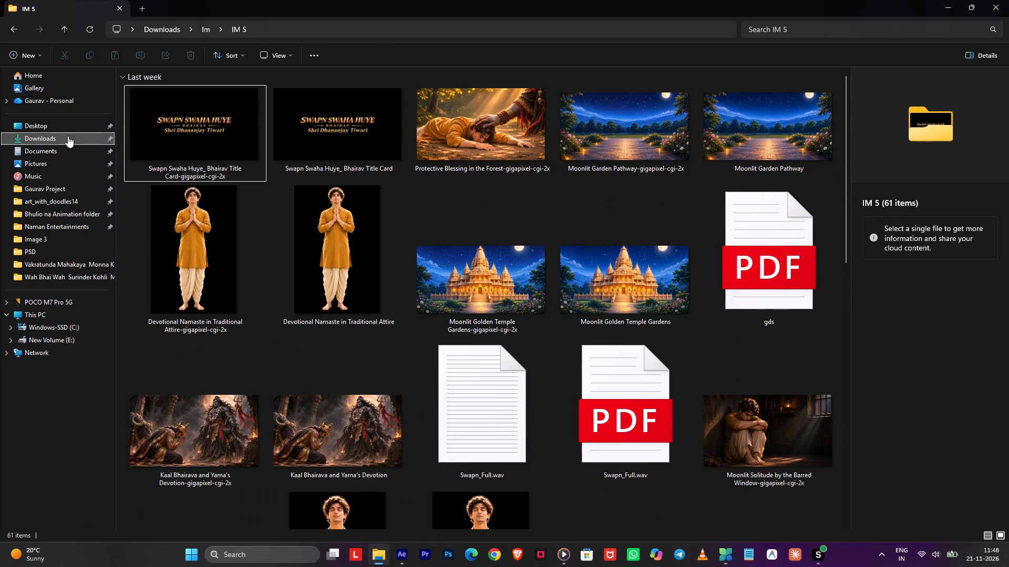
click(56, 144)
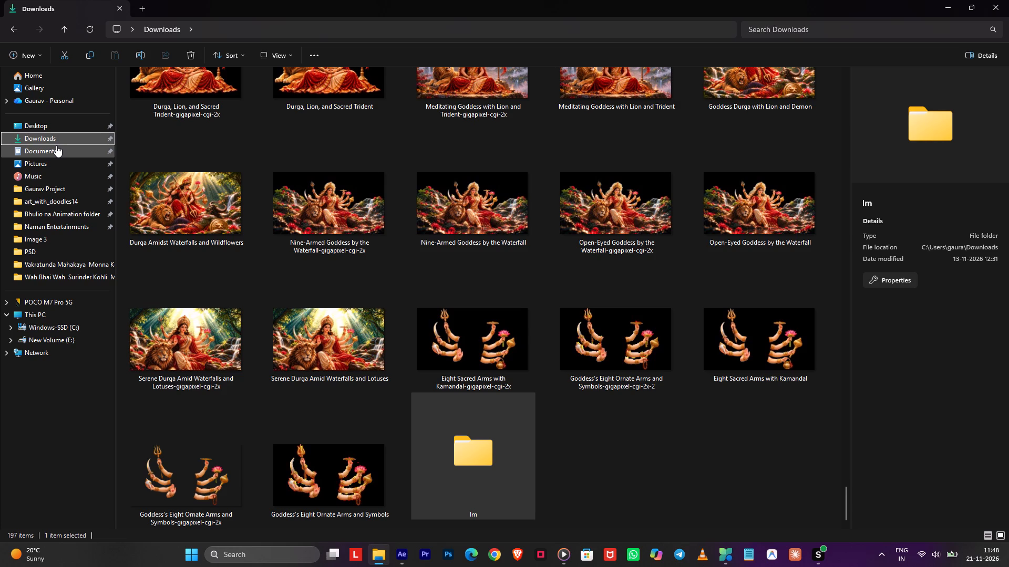
Switch to Microsoft PC Manager and run the PC boost to free memory.
key(alt+Tab)
key(alt+Tab)
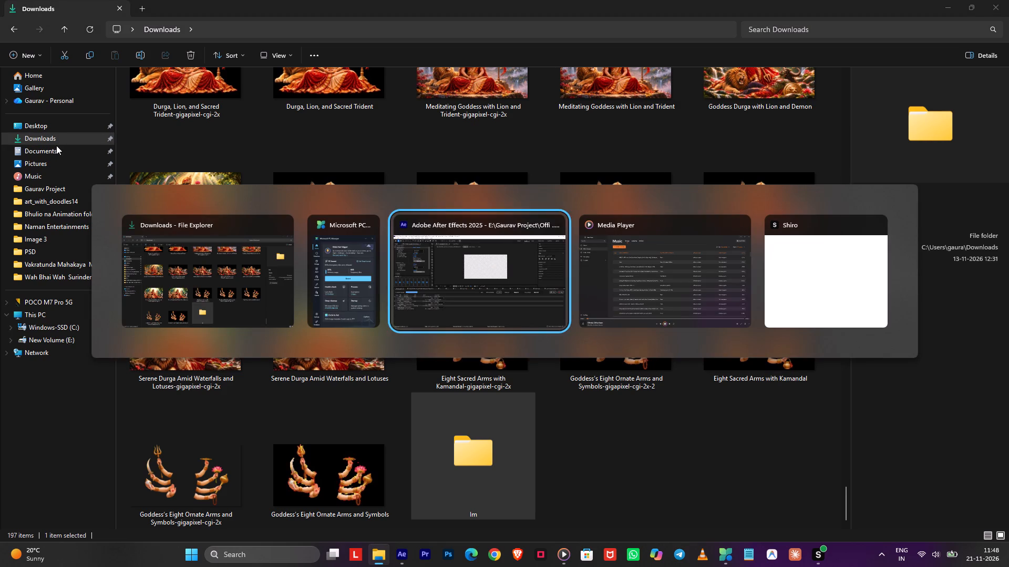
key(alt+Tab)
key(alt+Tab)
key(alt+Tab)
key(alt+Tab)
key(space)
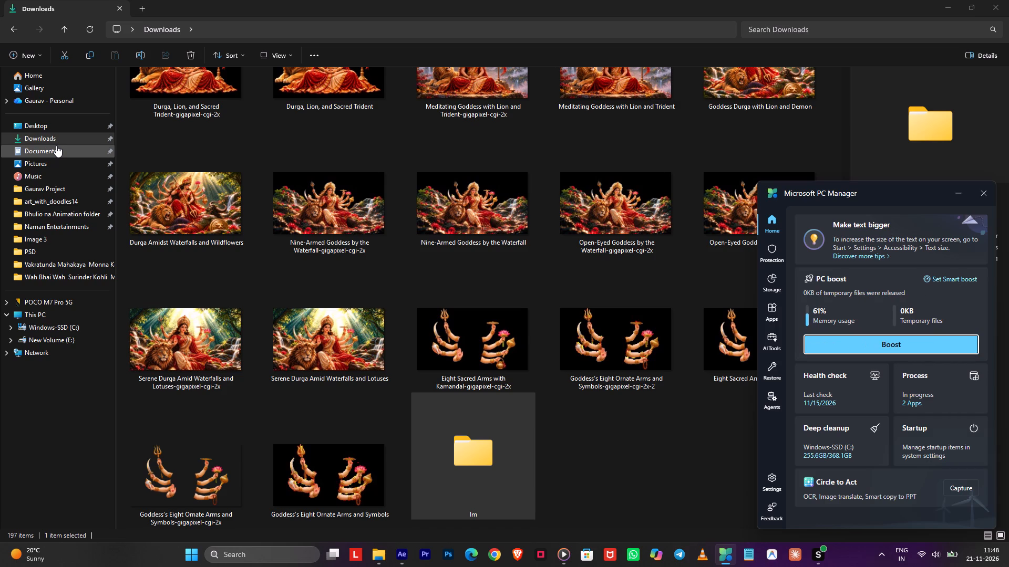
Look through the images in the Downloads folder in File Explorer, open its Telegram Desktop folder, and return to Downloads.
click(672, 467)
scroll(657, 428, down, 4)
scroll(657, 428, up, 1)
scroll(657, 428, down, 2)
scroll(657, 428, up, 6)
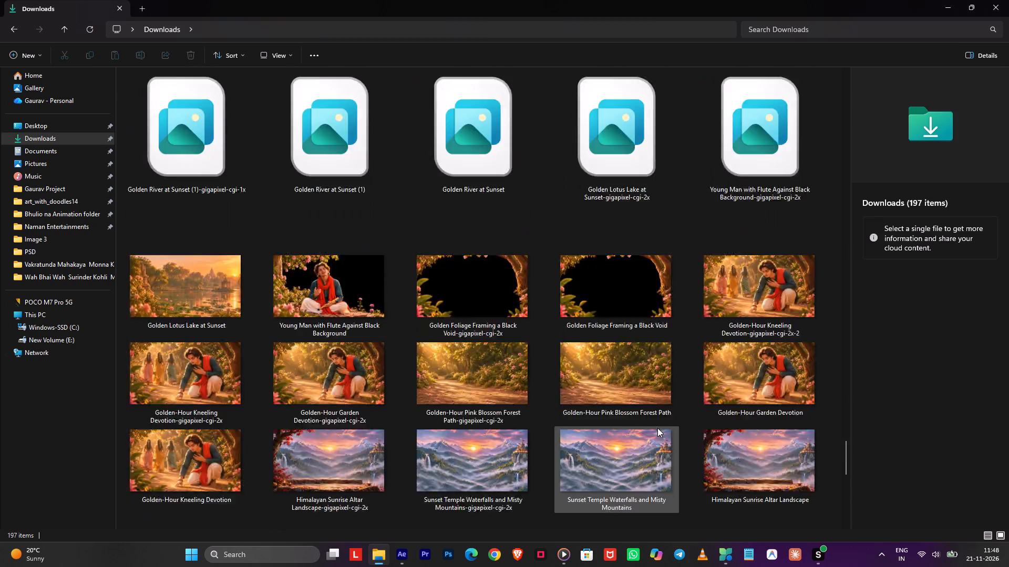
scroll(657, 426, up, 13)
scroll(657, 423, down, 2)
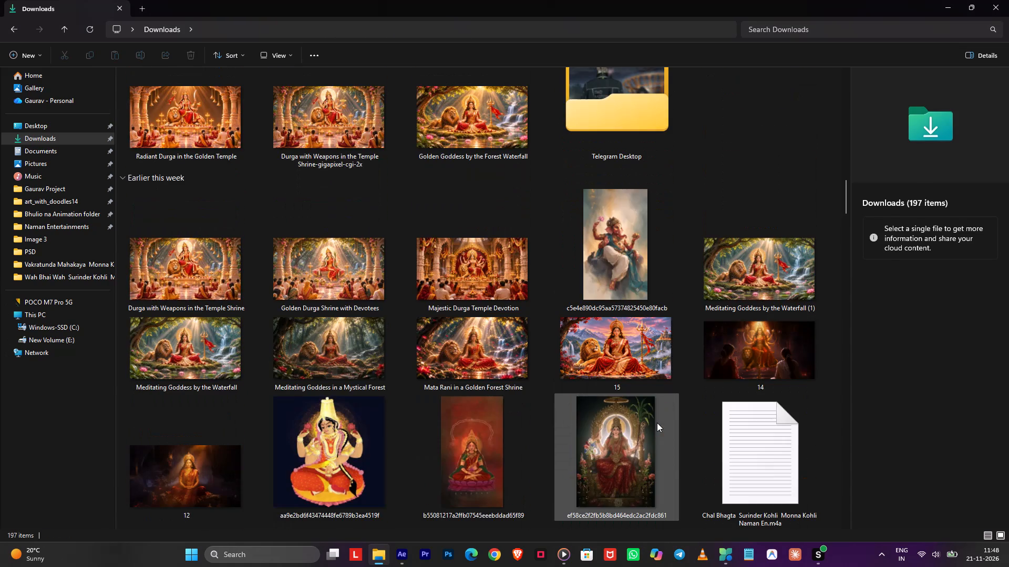
scroll(657, 423, up, 2)
scroll(644, 417, down, 1)
double_click(633, 316)
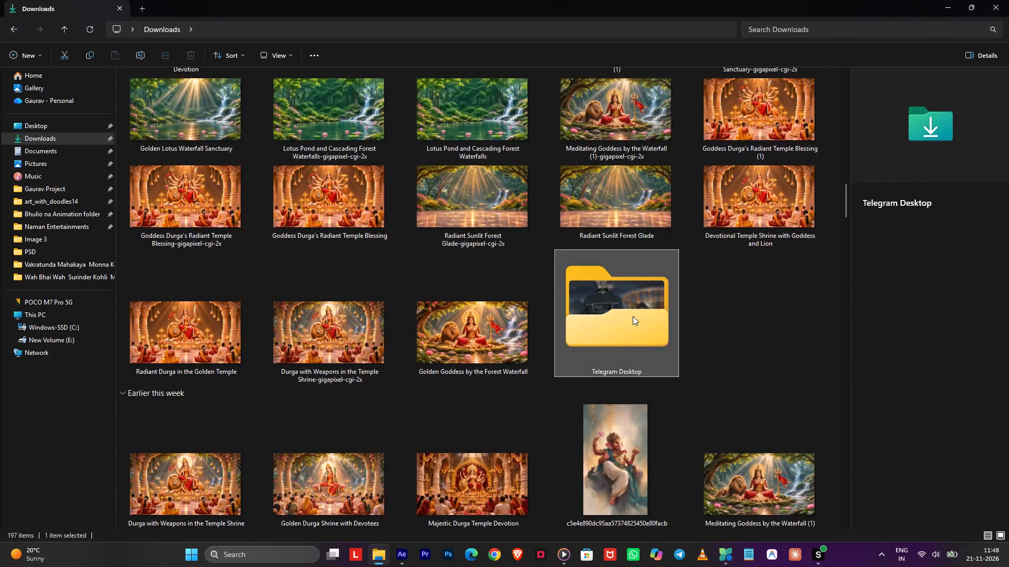
click(603, 336)
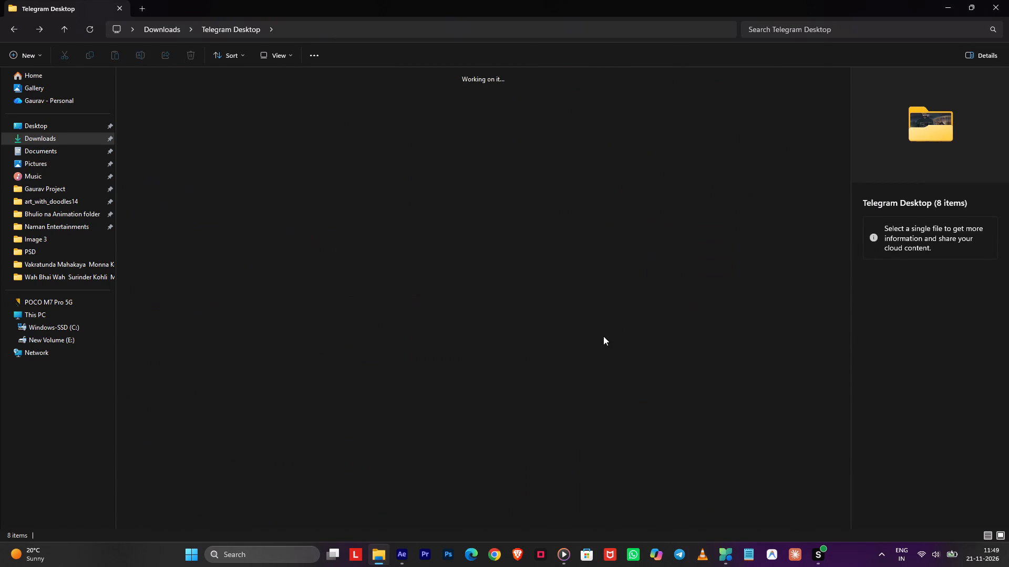
scroll(573, 342, up, 4)
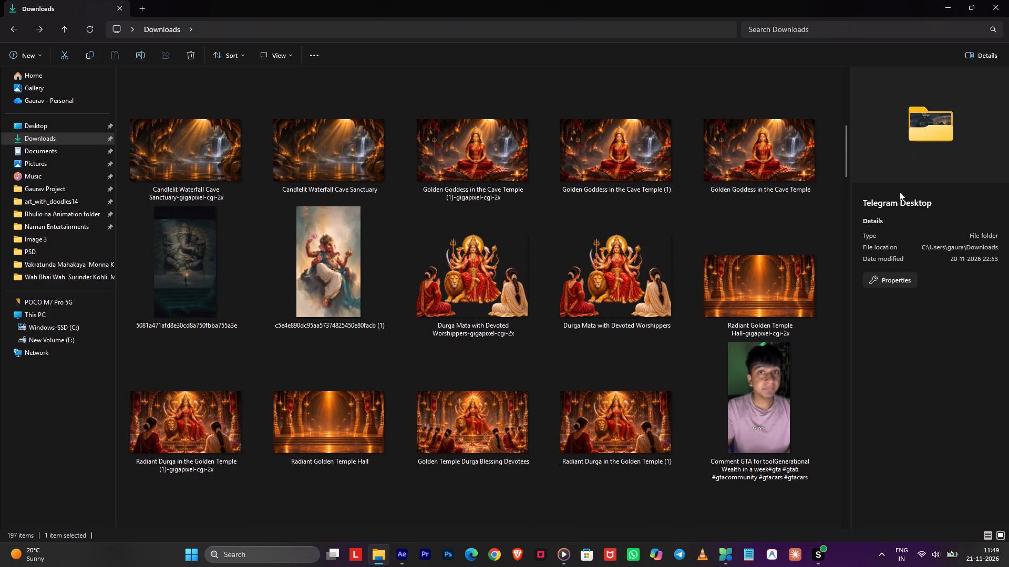
Minimize File Explorer, run the PC boost again in Microsoft PC Manager, and return to the After Effects render queue.
click(946, 0)
click(862, 341)
click(612, 425)
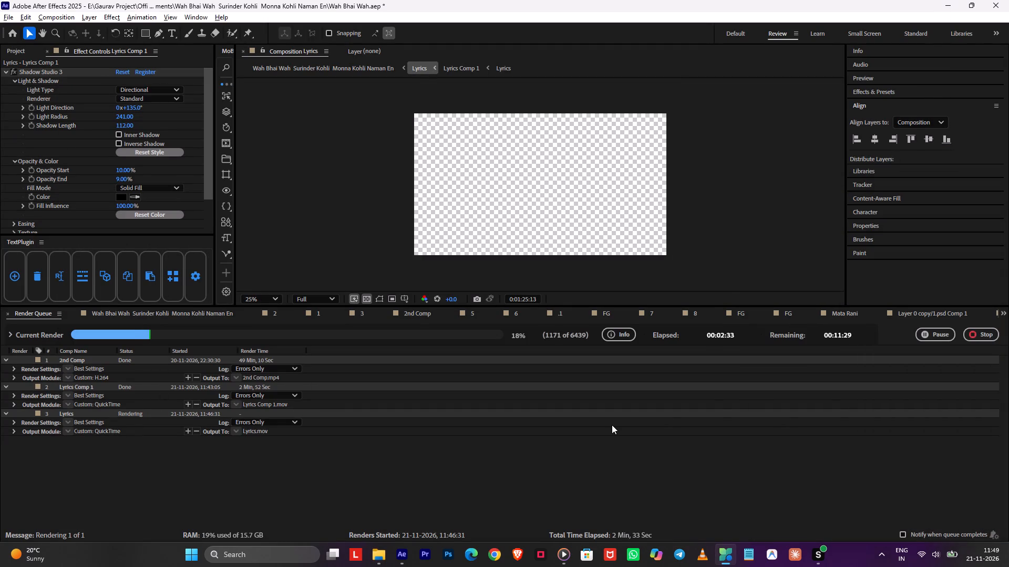
Open Microsoft Edge and restore the previously closed browsing session with its ChatGPT, Pinterest and YouTube tabs.
click(472, 554)
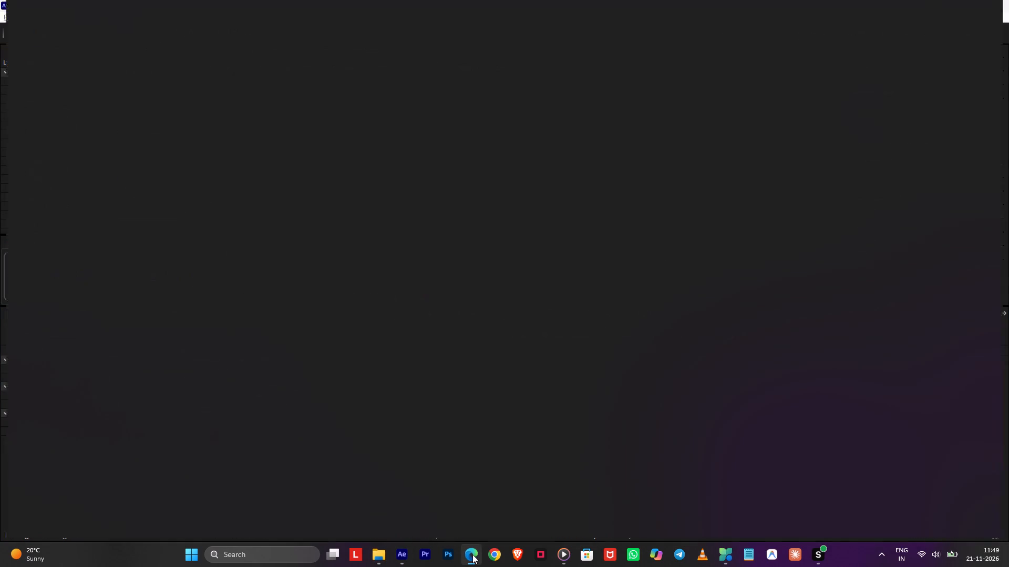
click(310, 215)
key(ctrl+shift+t)
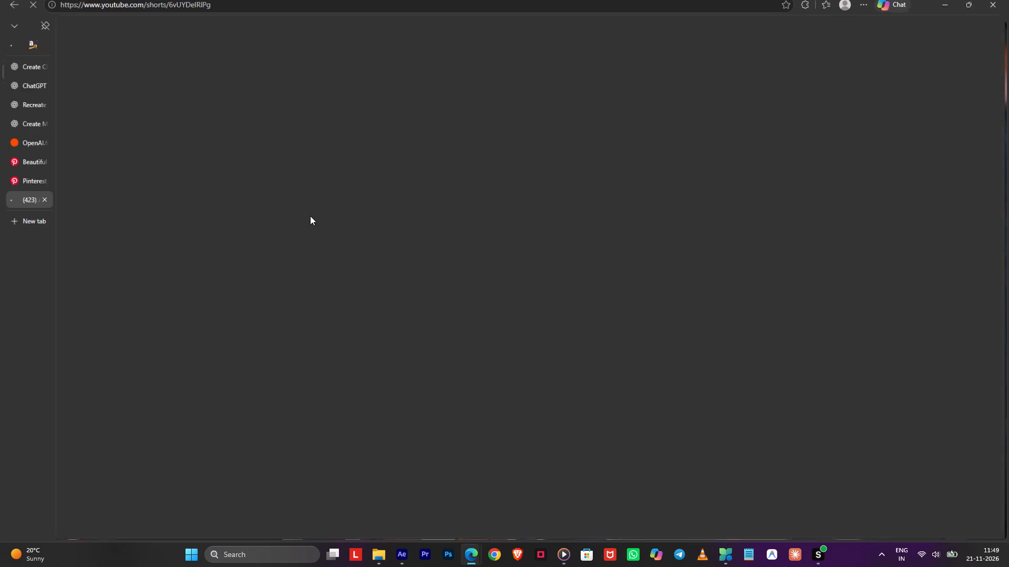
key(alt+Tab)
click(1008, 0)
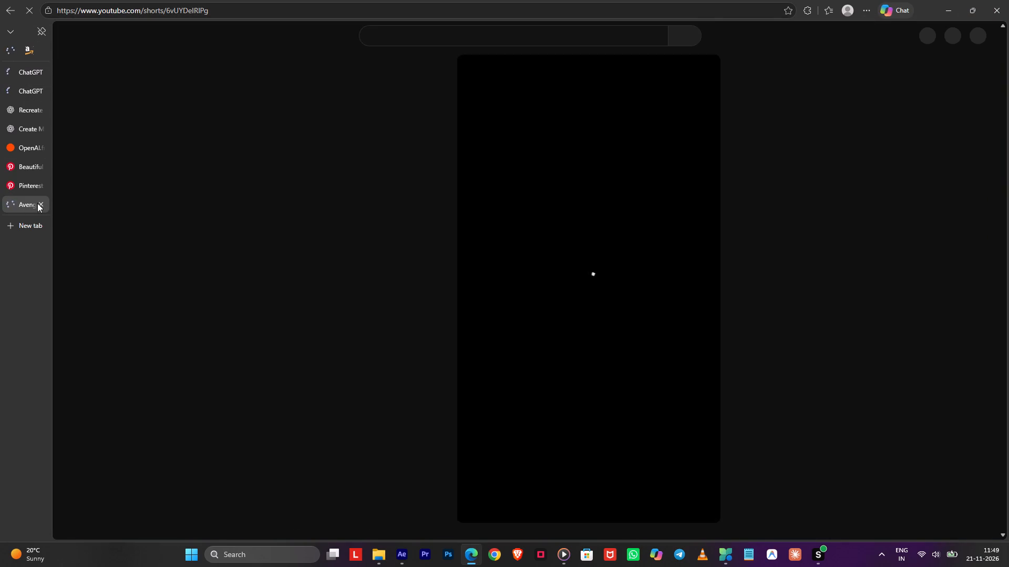
Leave the YouTube Short in the restored tab and open the YouTube home page.
click(560, 197)
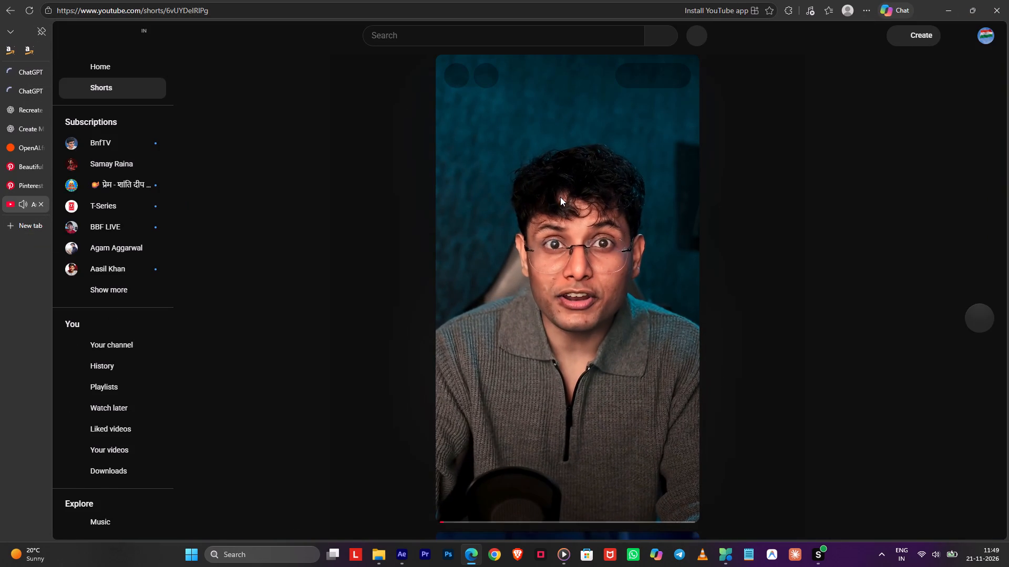
click(115, 67)
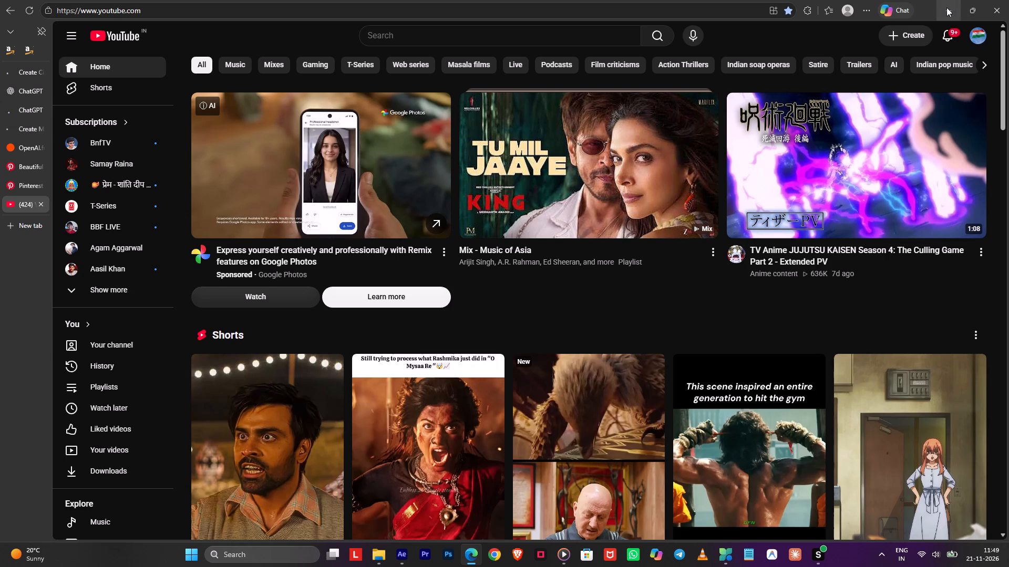
Play the "she completely transformed for O Mysaa Re" Short from the home feed and return to the YouTube home page.
scroll(508, 411, down, 2)
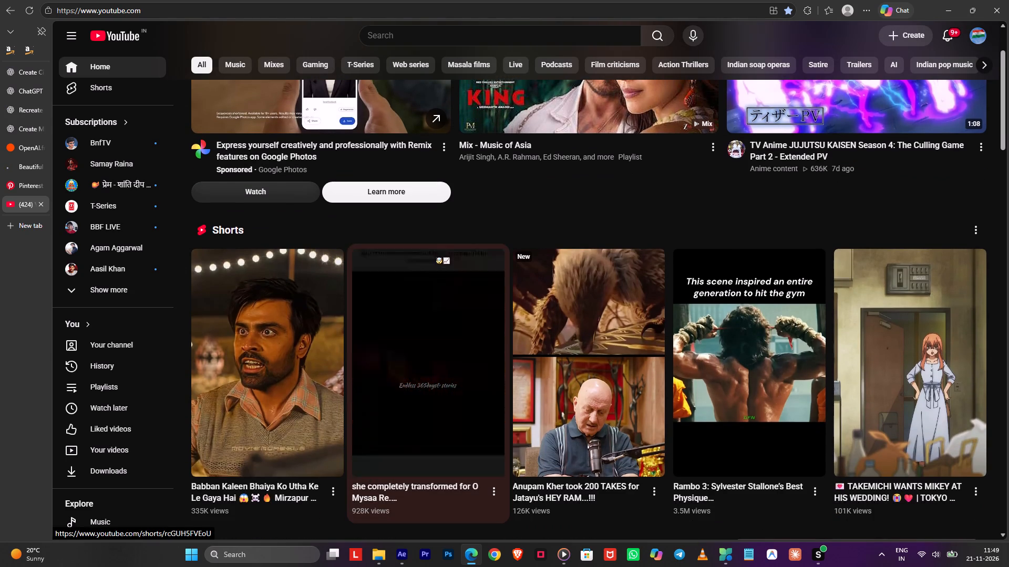
scroll(437, 419, down, 1)
click(450, 399)
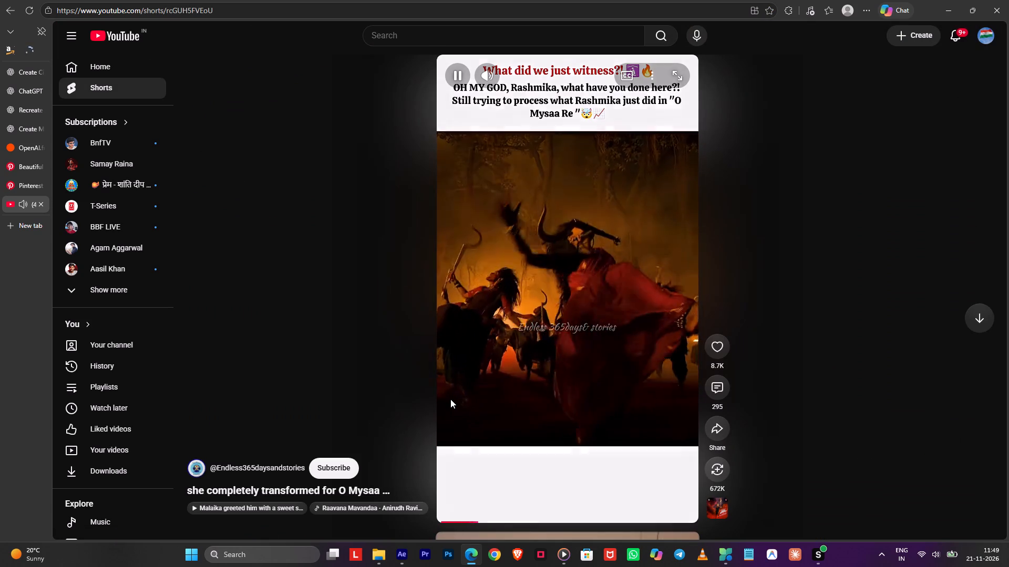
click(108, 60)
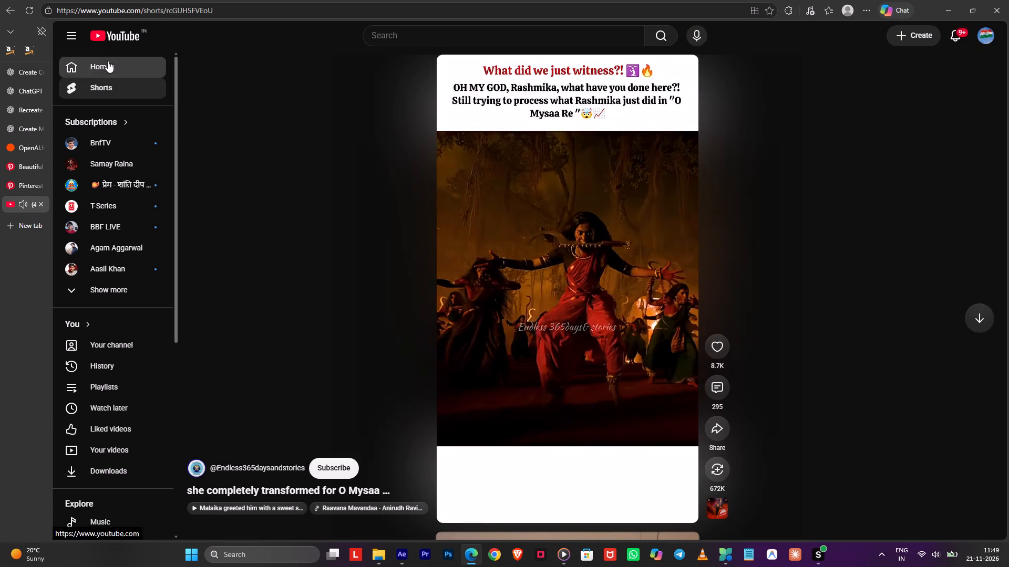
Browse the recommended videos and Shorts on the YouTube home feed, previewing the 4K Instagram upload video with sound.
scroll(673, 236, down, 3)
scroll(676, 249, up, 1)
scroll(676, 250, down, 2)
scroll(673, 251, up, 5)
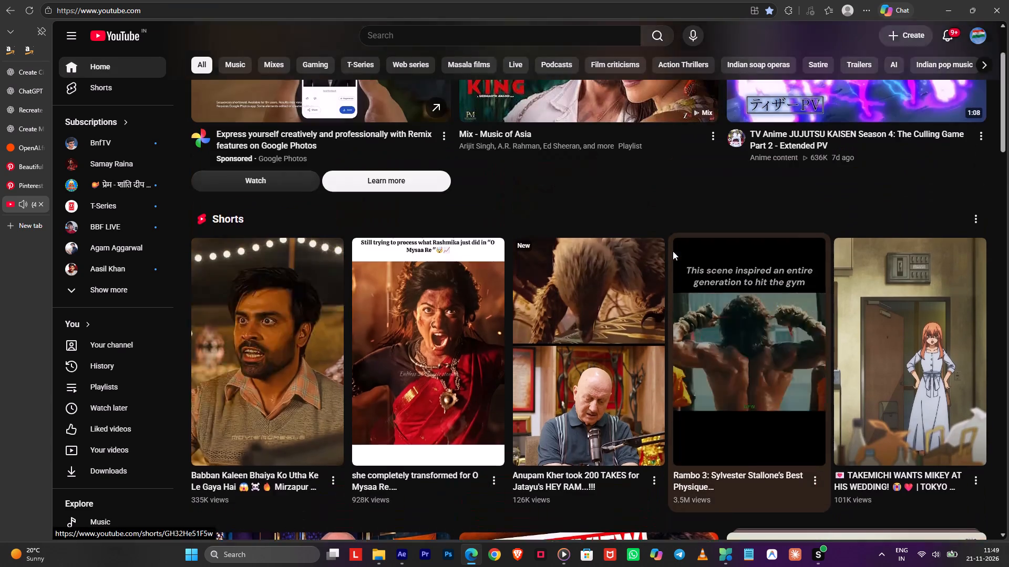
scroll(673, 251, down, 2)
scroll(672, 253, up, 1)
scroll(672, 253, down, 1)
scroll(672, 253, up, 1)
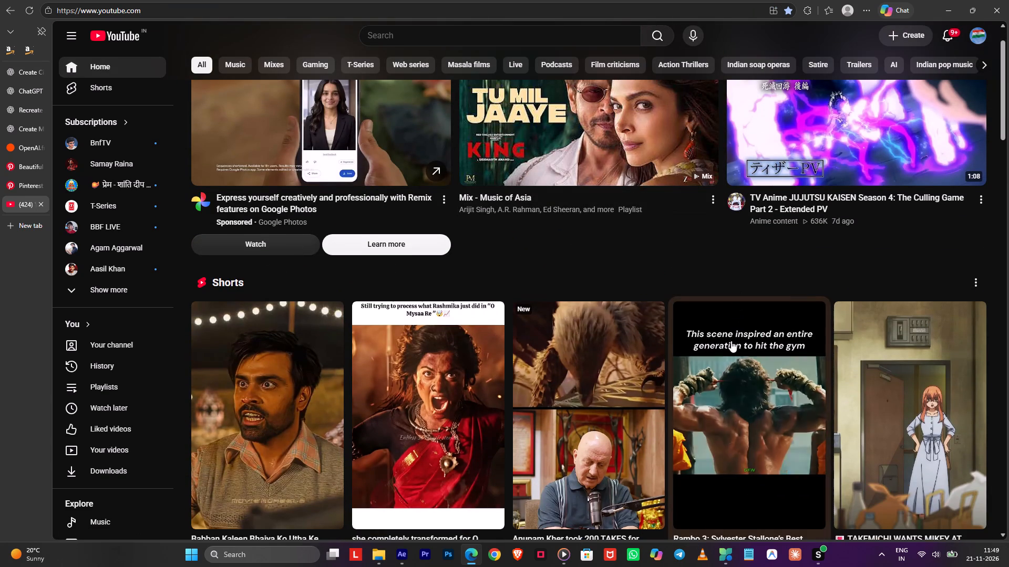
scroll(730, 341, down, 5)
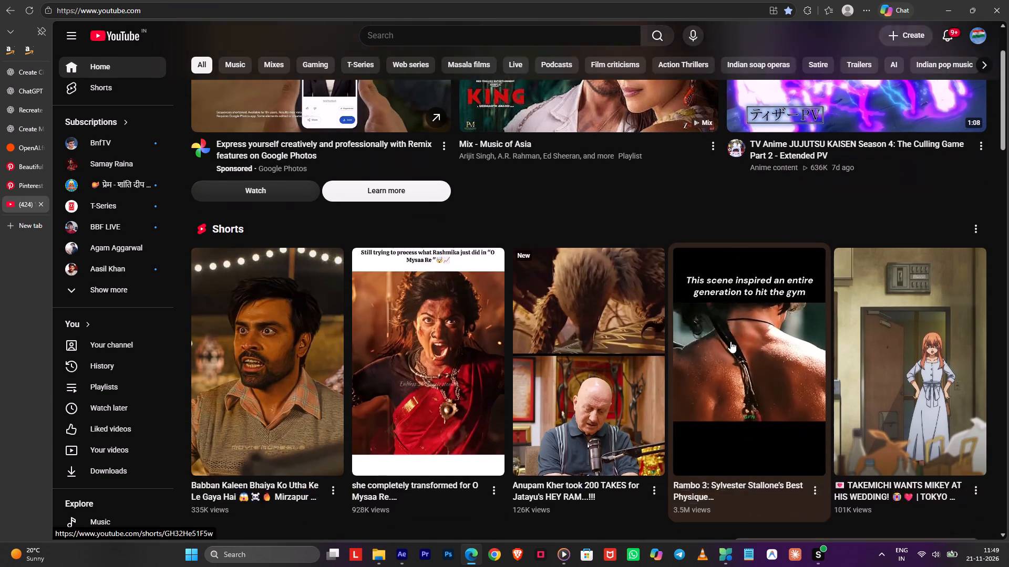
scroll(730, 341, down, 2)
scroll(730, 341, up, 1)
scroll(730, 341, down, 2)
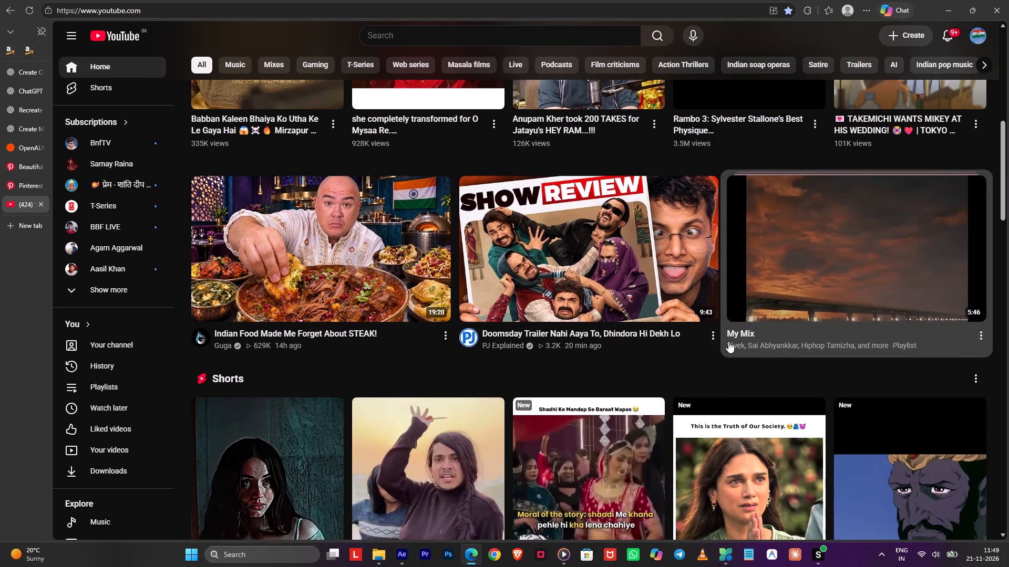
scroll(728, 341, down, 4)
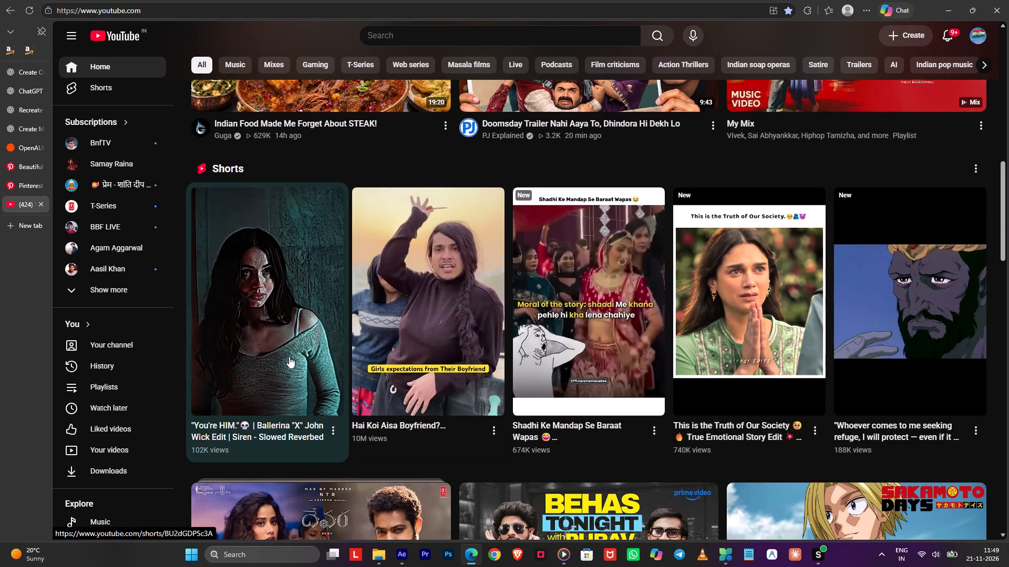
scroll(289, 356, down, 3)
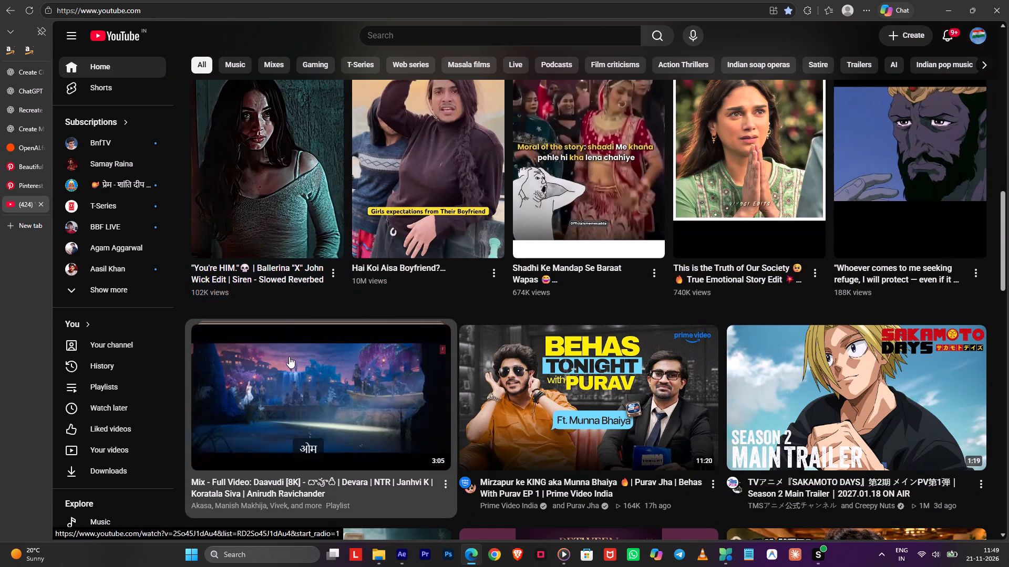
scroll(289, 356, down, 5)
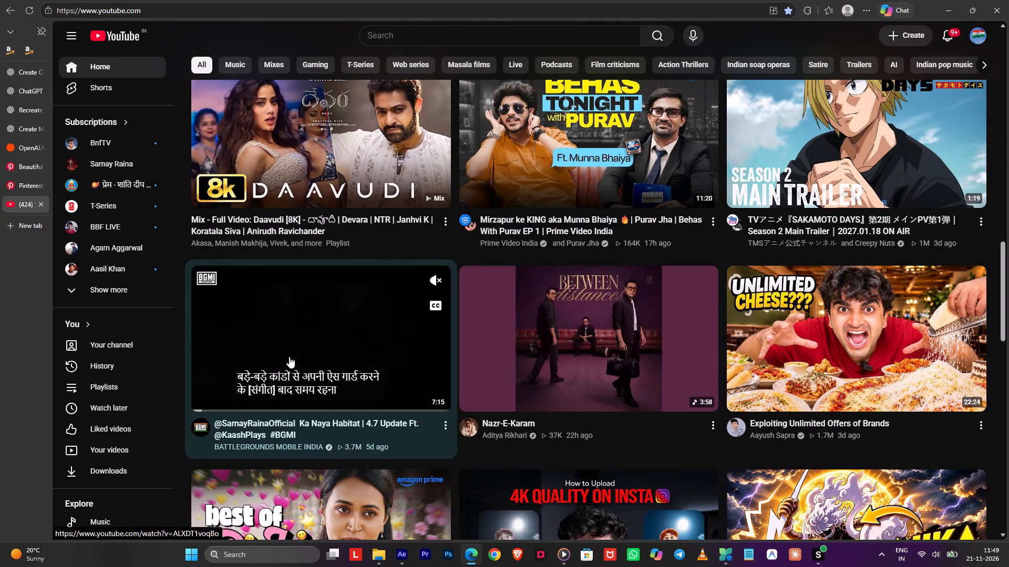
scroll(289, 356, down, 3)
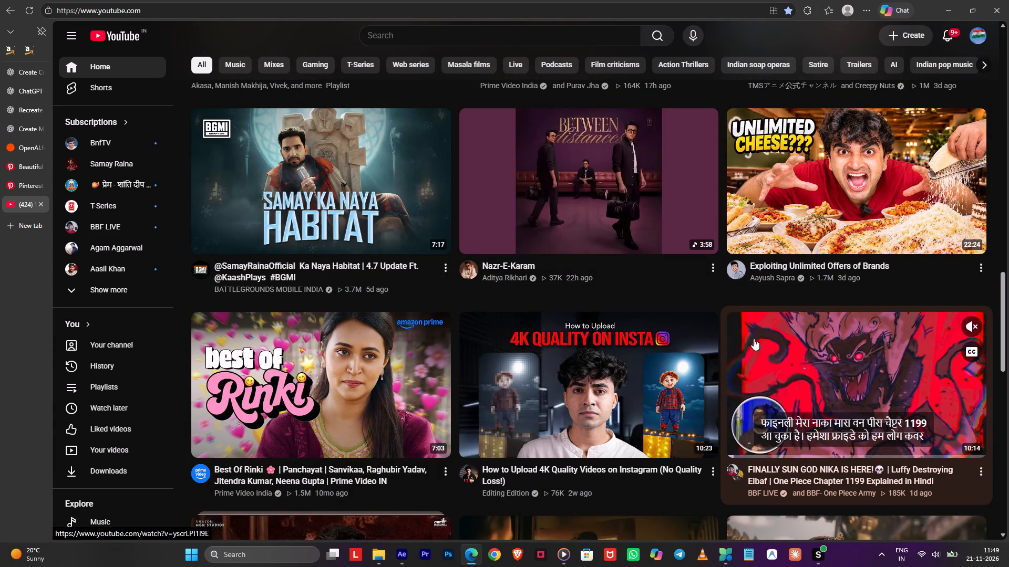
click(706, 324)
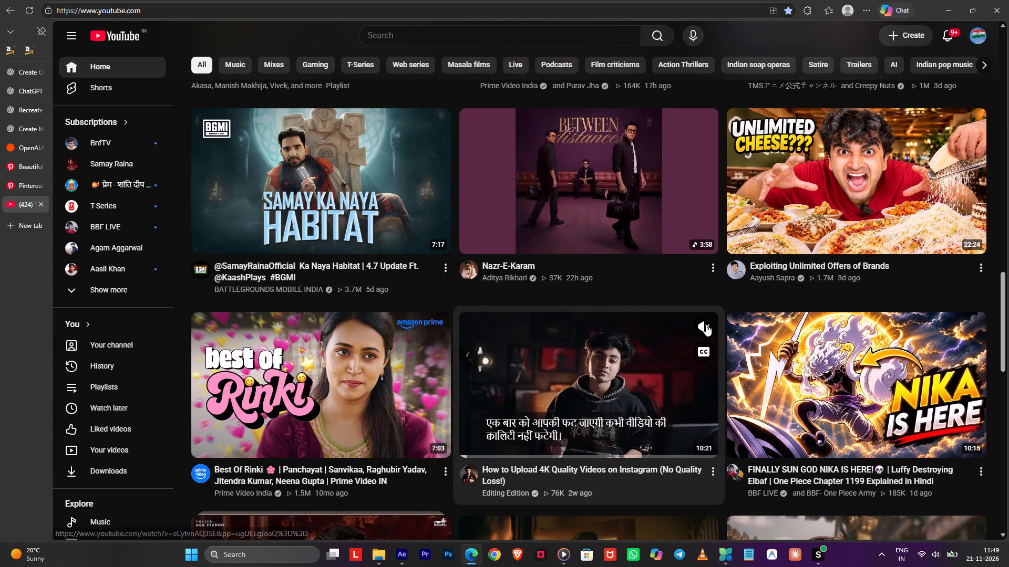
click(704, 345)
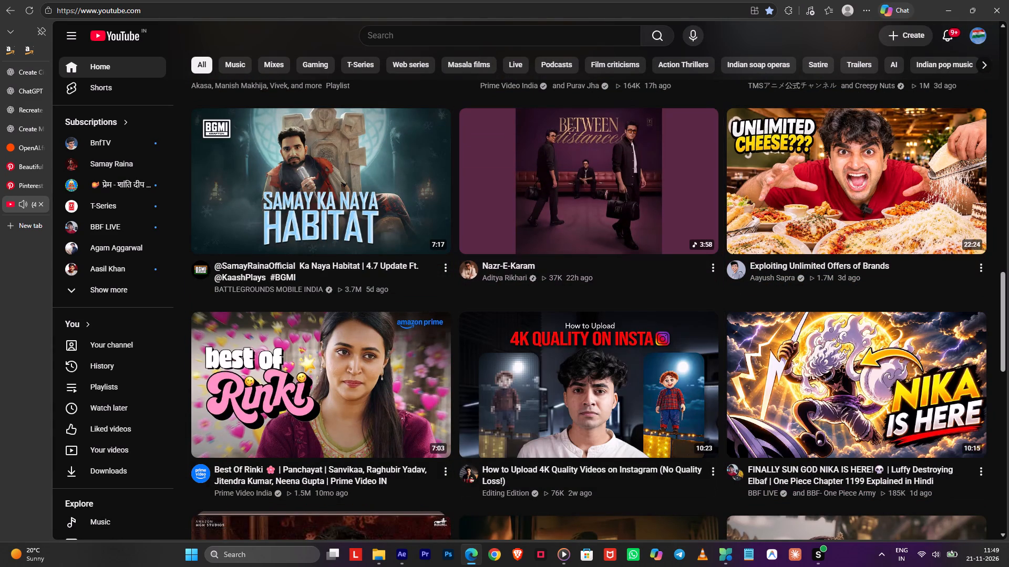
Search YouTube for "redky records".
click(602, 37)
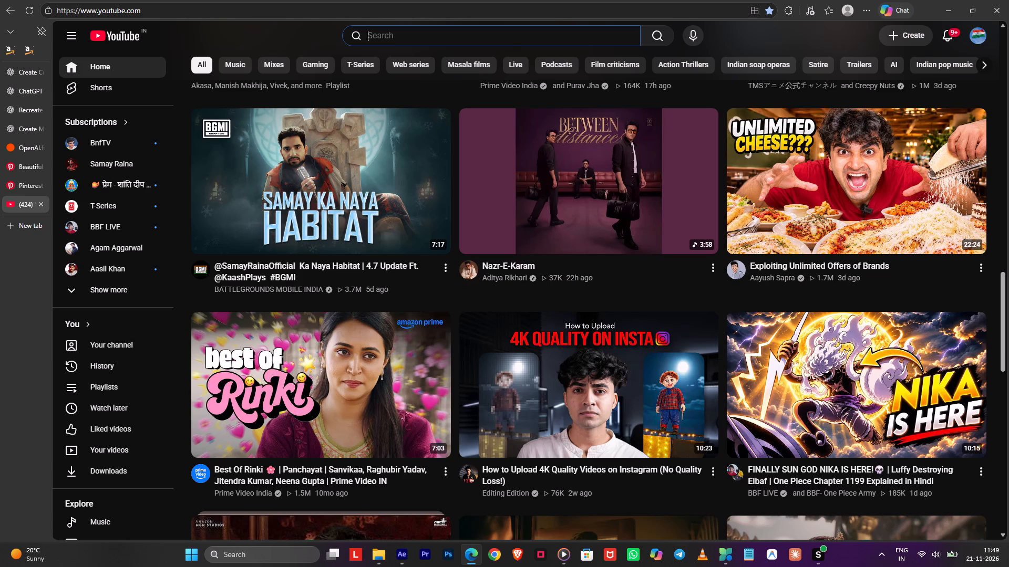
text(redky records)
key(Return)
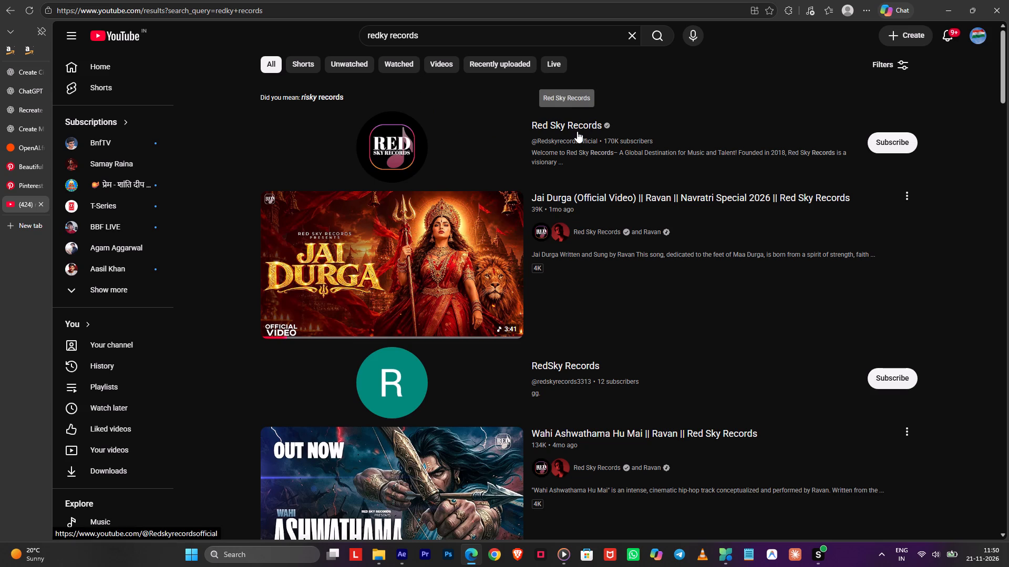
Open the videos of the Red Sky Records channel and play the Cheerharan official lyrical video.
click(577, 129)
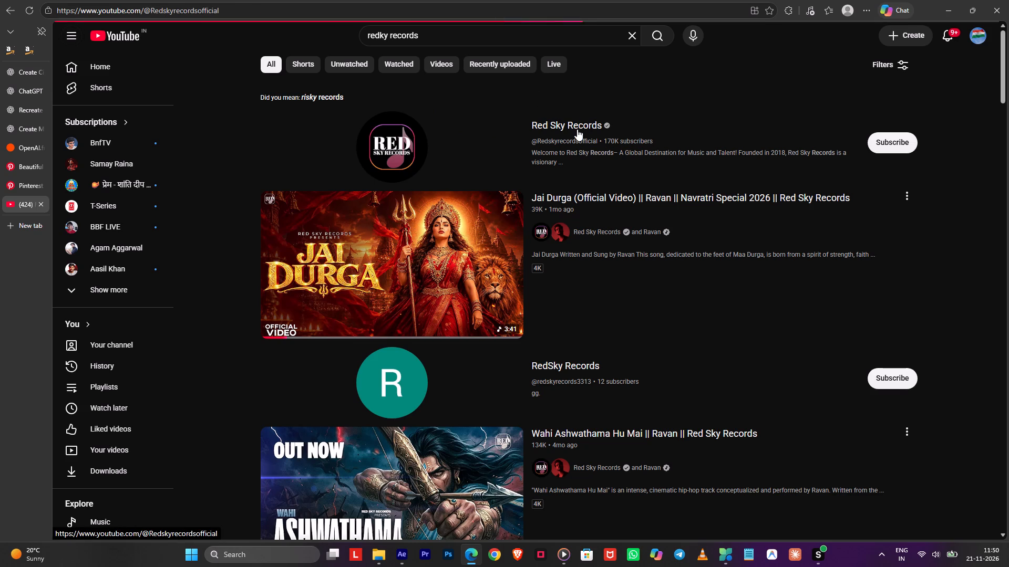
click(305, 281)
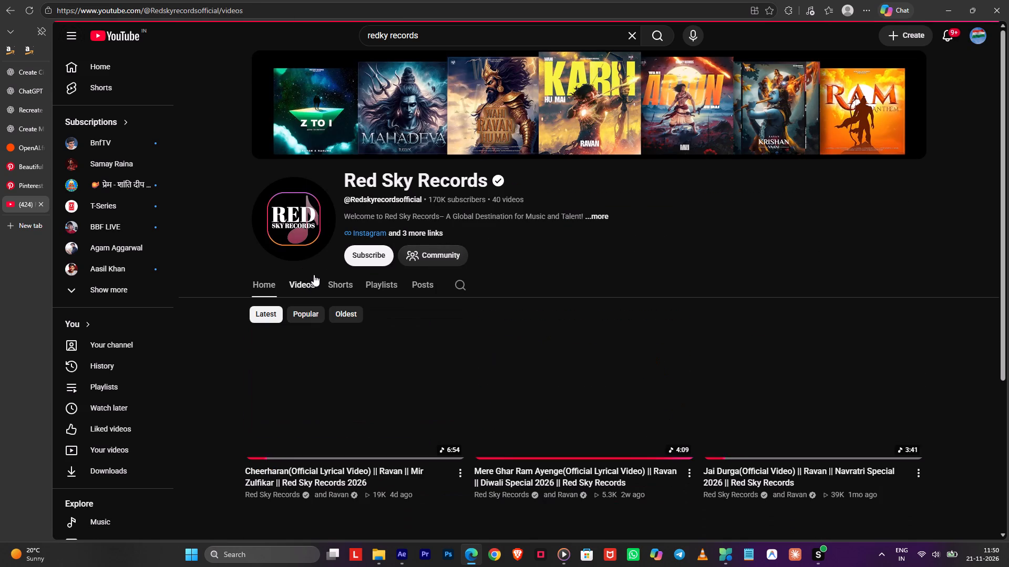
click(423, 412)
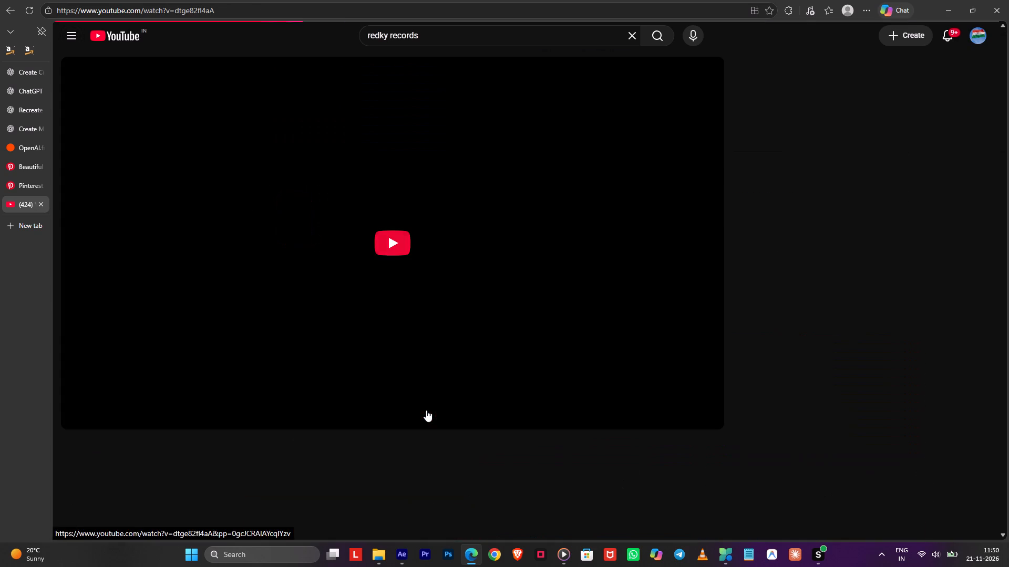
Switch to Media Player and close its window.
click(565, 548)
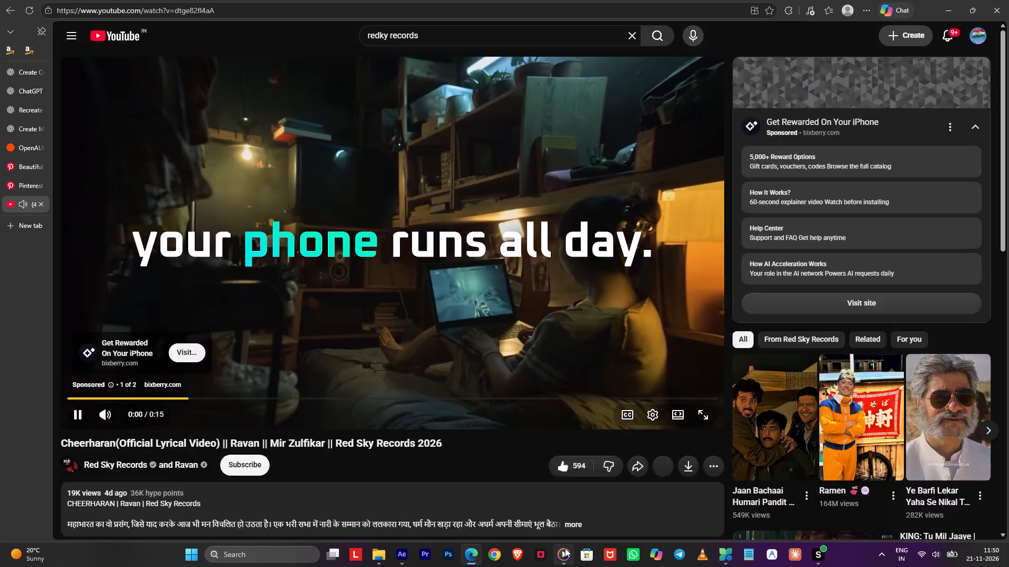
click(1008, 0)
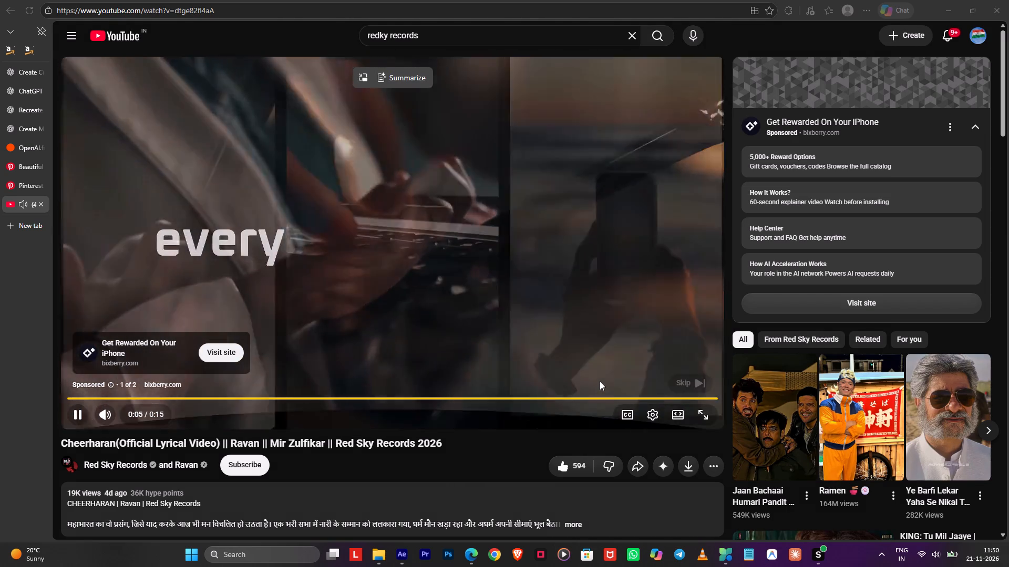
Skip the sponsored advert playing before the Cheerharan lyrical video on YouTube.
click(687, 385)
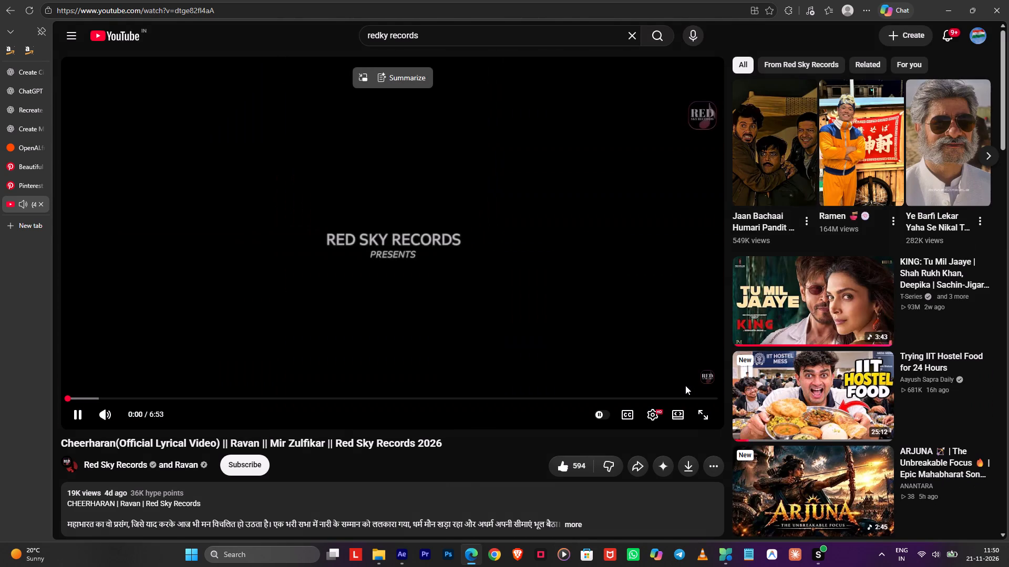